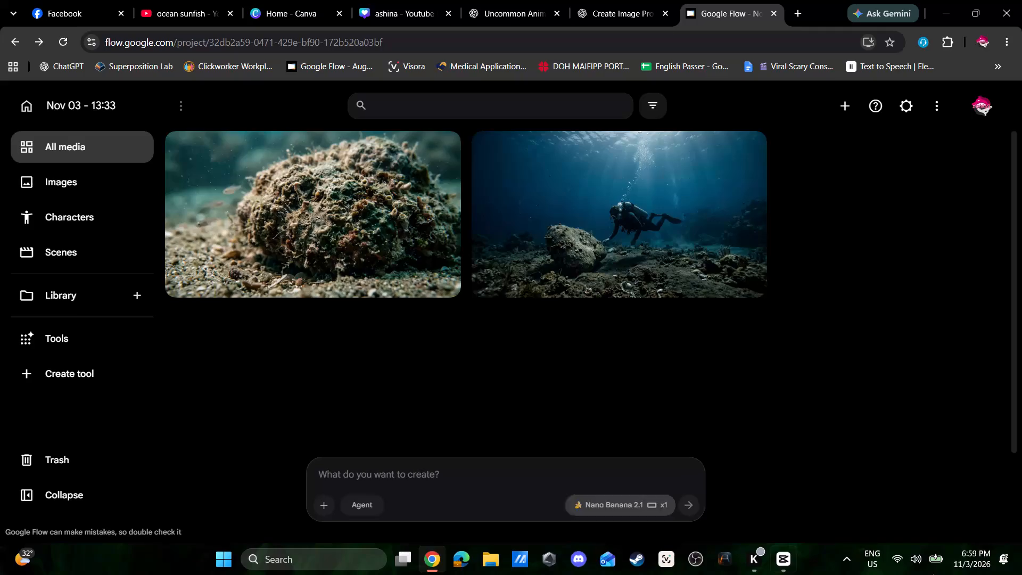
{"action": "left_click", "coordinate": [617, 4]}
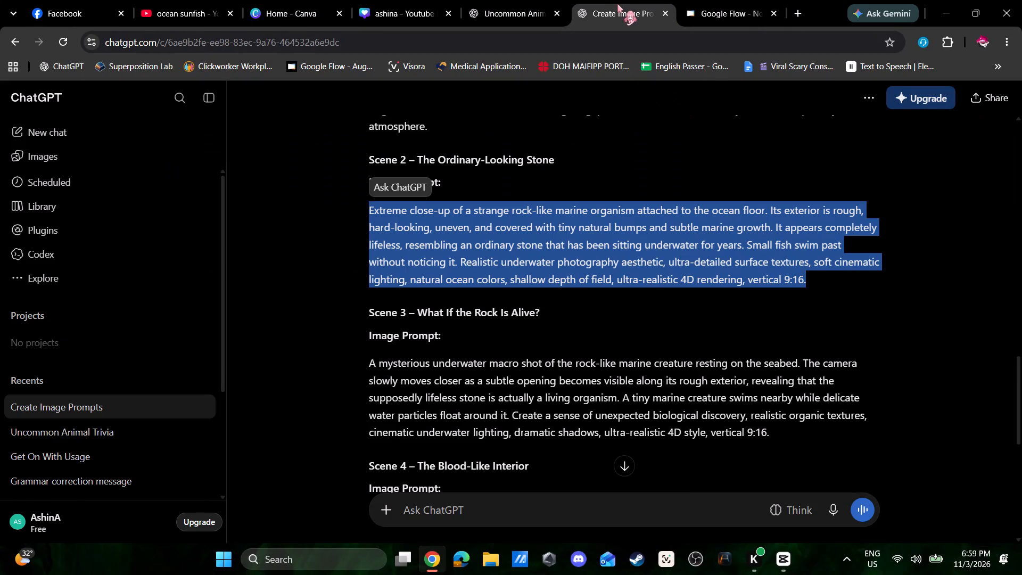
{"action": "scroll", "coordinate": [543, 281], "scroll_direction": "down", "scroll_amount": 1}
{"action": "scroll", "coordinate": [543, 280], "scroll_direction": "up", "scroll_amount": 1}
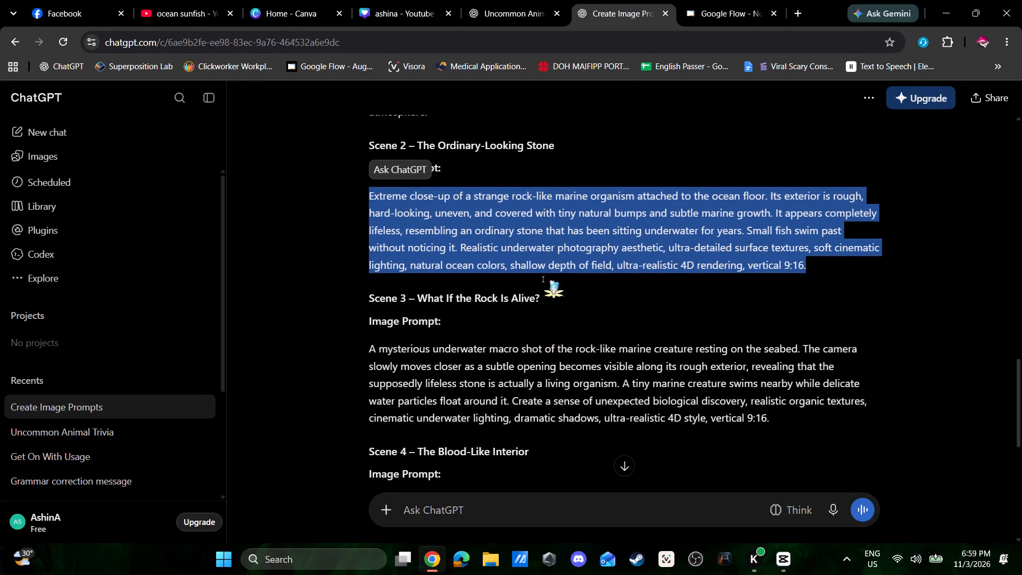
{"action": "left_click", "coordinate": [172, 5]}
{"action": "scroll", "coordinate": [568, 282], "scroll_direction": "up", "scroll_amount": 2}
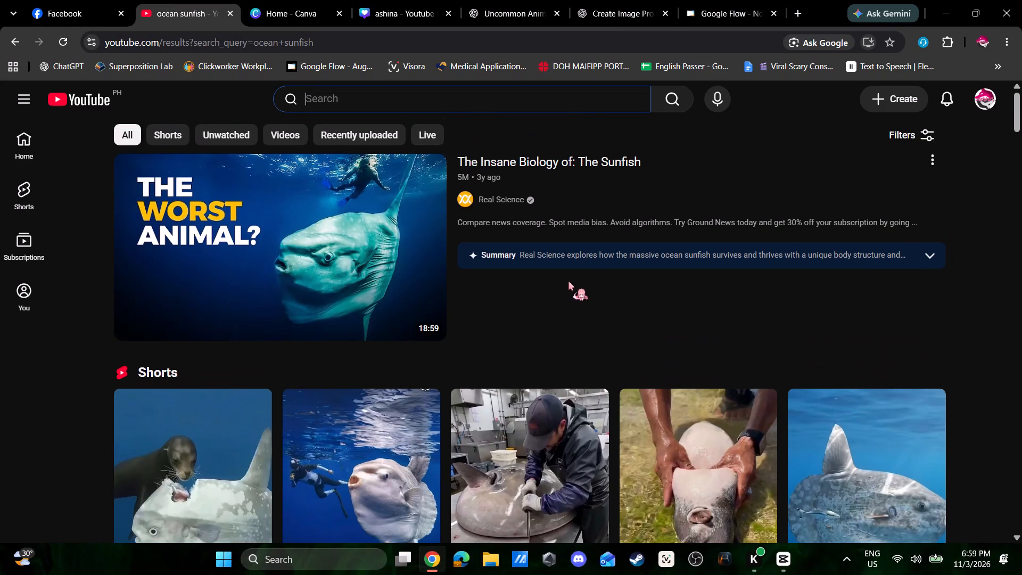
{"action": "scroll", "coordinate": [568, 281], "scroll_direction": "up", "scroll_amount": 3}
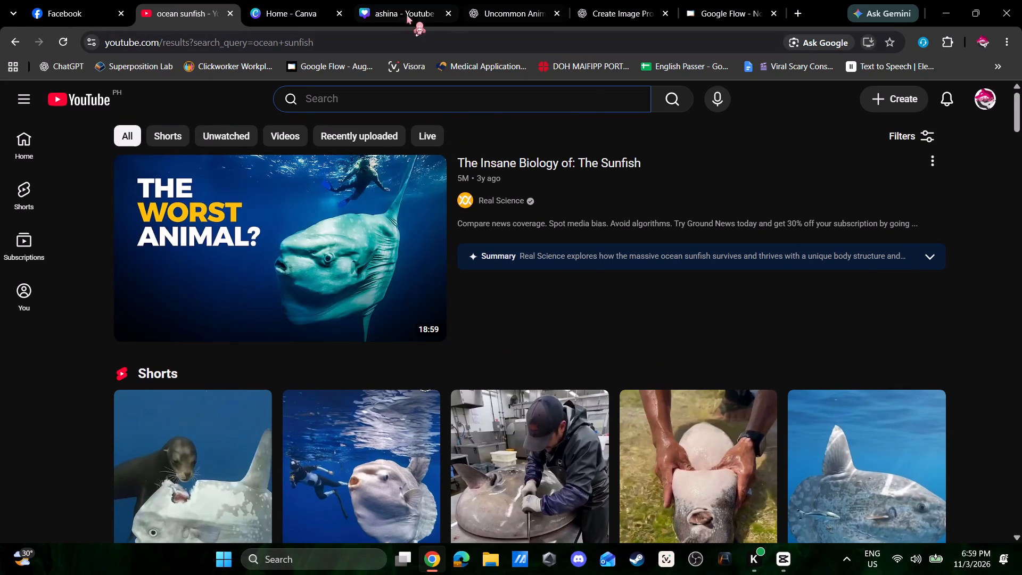
Switch to the Canva banner design, search its templates for "gaming" and apply the Dark purple gaming neon Youtube Channel Art template.
{"action": "left_click", "coordinate": [394, 11]}
{"action": "scroll", "coordinate": [203, 343], "scroll_direction": "down", "scroll_amount": 2}
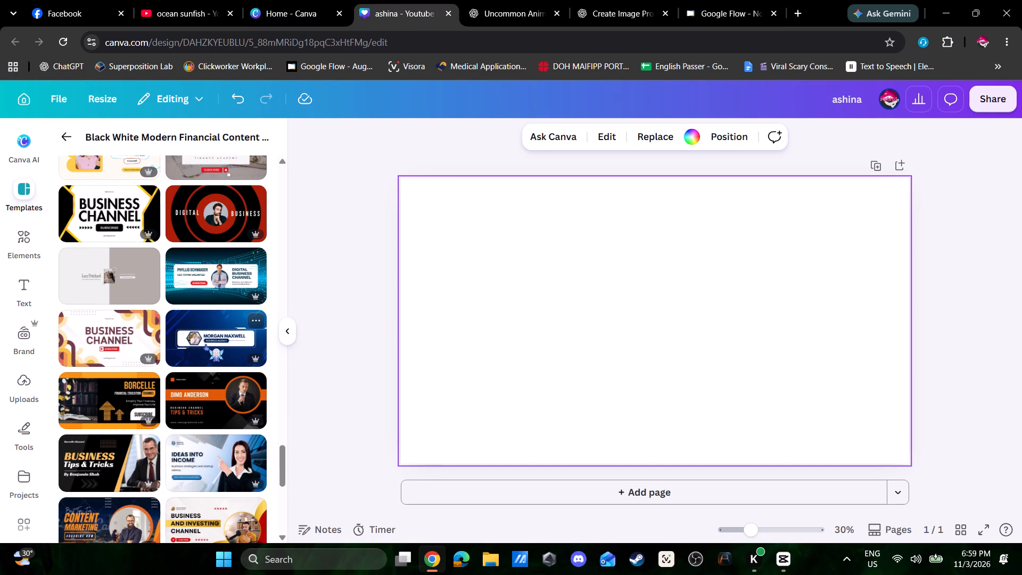
{"action": "scroll", "coordinate": [136, 354], "scroll_direction": "up", "scroll_amount": 2}
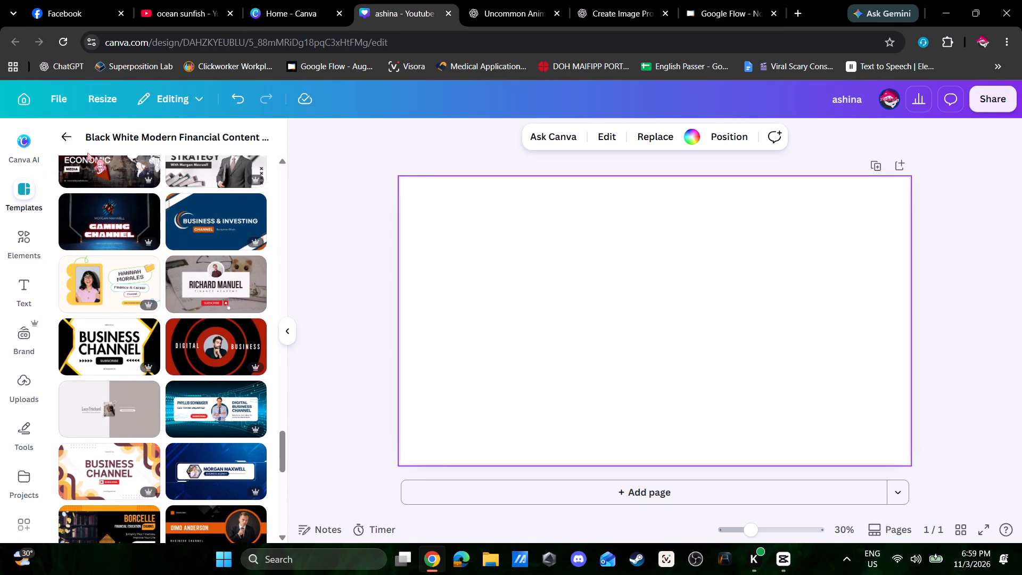
{"action": "left_click", "coordinate": [61, 129]}
{"action": "left_click", "coordinate": [251, 149]}
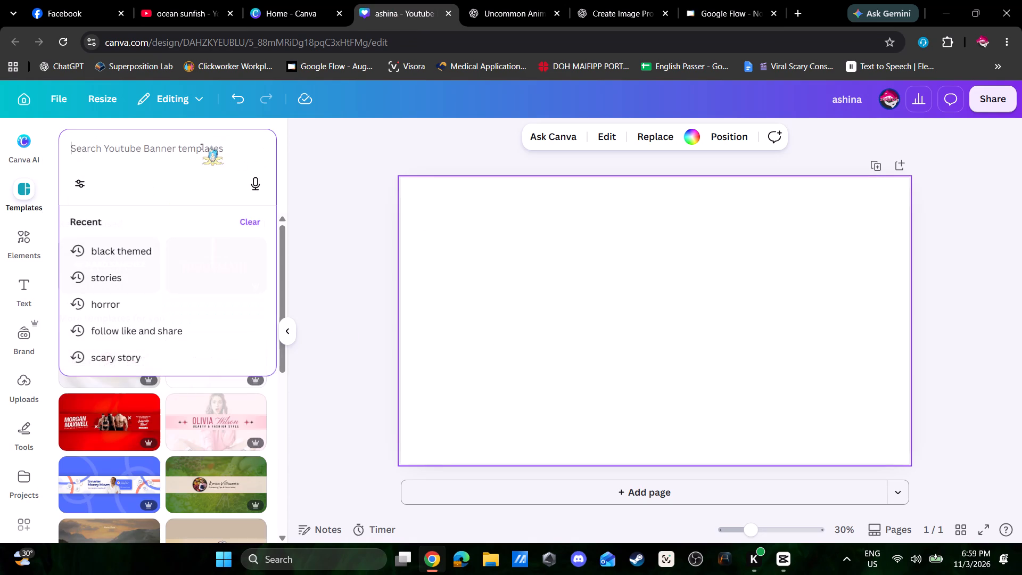
{"action": "left_click", "coordinate": [202, 147]}
{"action": "type", "text": "gaming"}
{"action": "key", "text": "Return"}
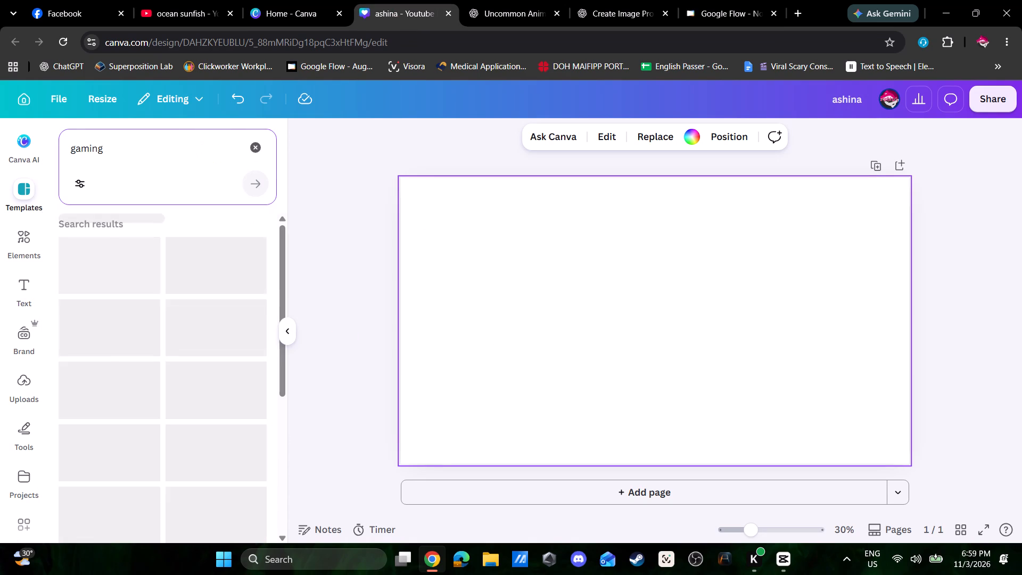
{"action": "left_click", "coordinate": [86, 255]}
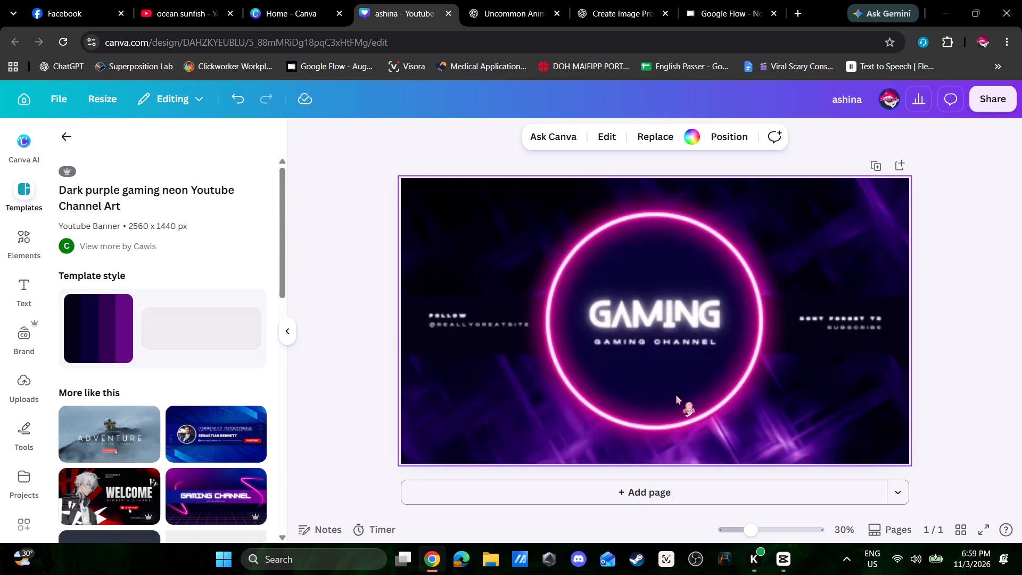
Apply the Pulse add-on animation effect to the pink neon circle around the banner title.
{"action": "left_click", "coordinate": [715, 241]}
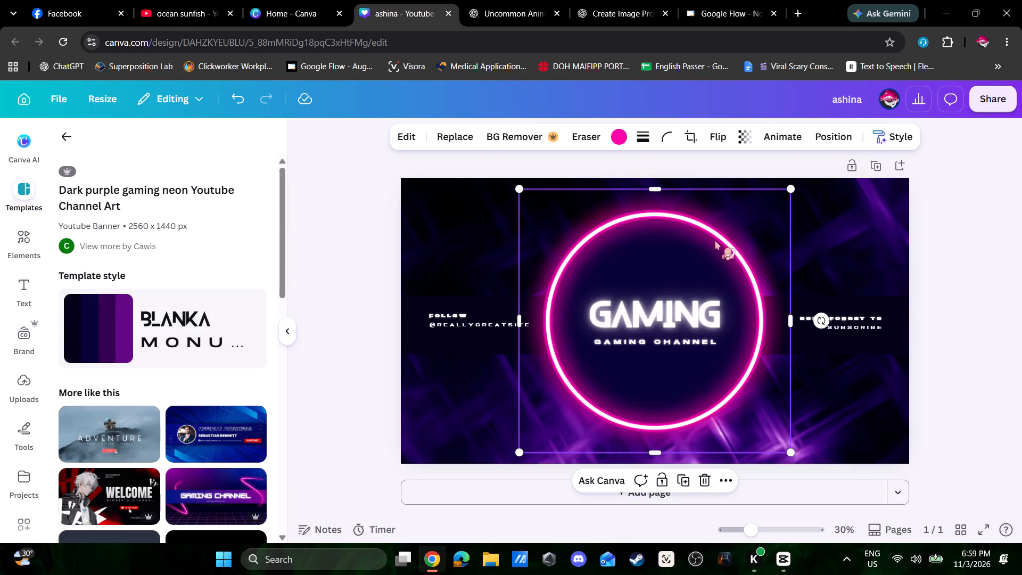
{"action": "left_click", "coordinate": [782, 135]}
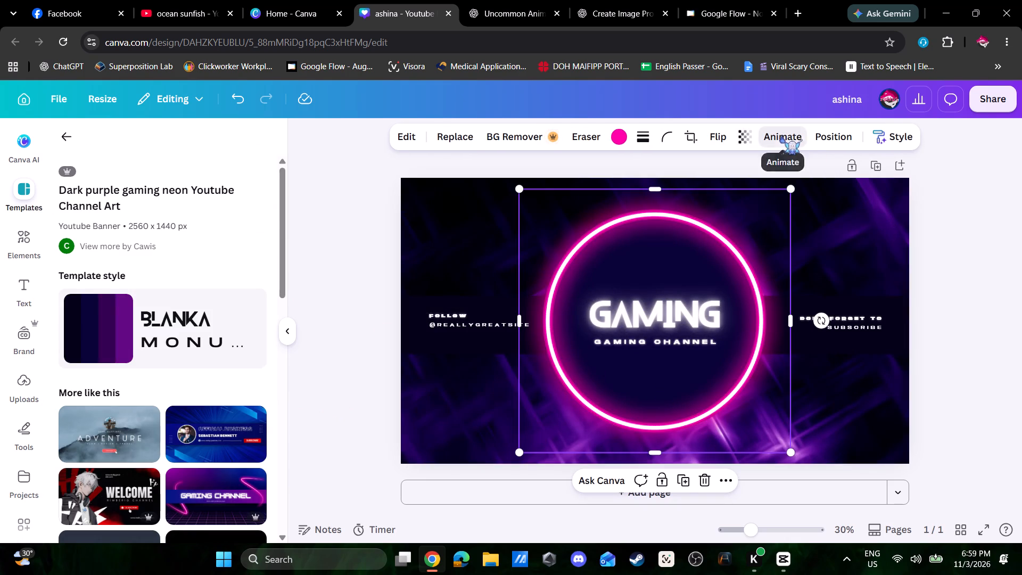
{"action": "scroll", "coordinate": [196, 443], "scroll_direction": "down", "scroll_amount": 1}
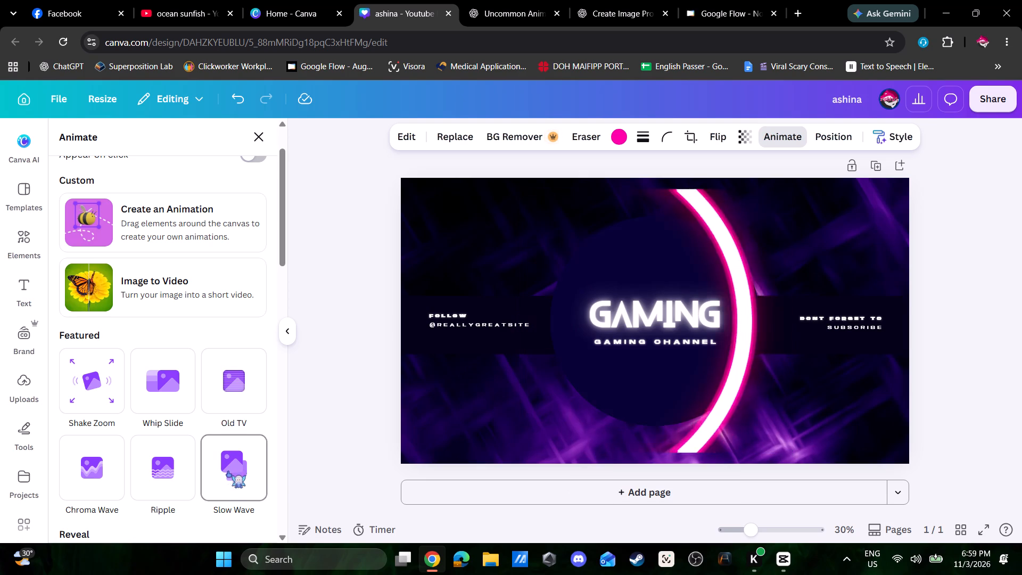
{"action": "scroll", "coordinate": [184, 469], "scroll_direction": "down", "scroll_amount": 2}
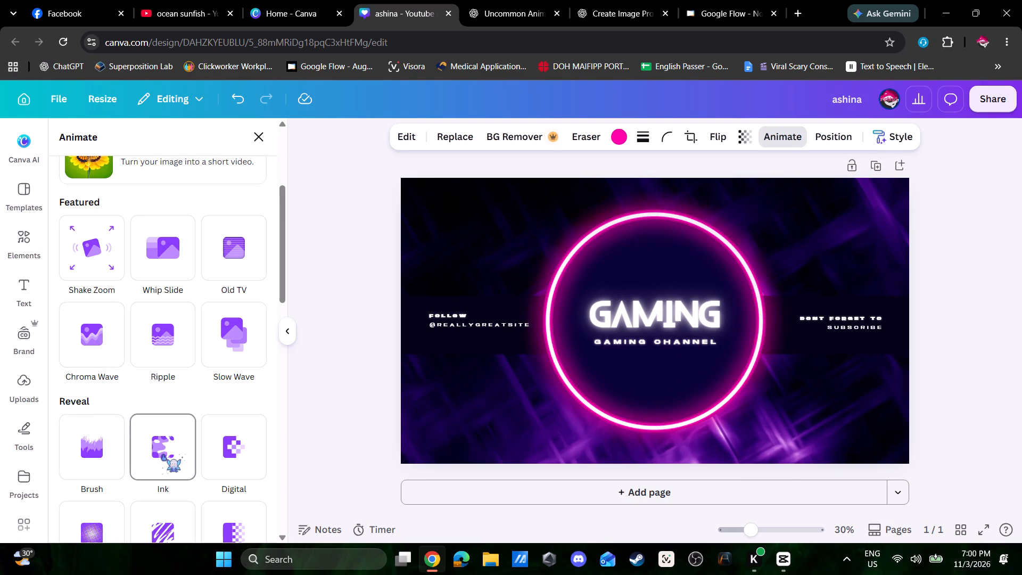
{"action": "scroll", "coordinate": [163, 452], "scroll_direction": "down", "scroll_amount": 2}
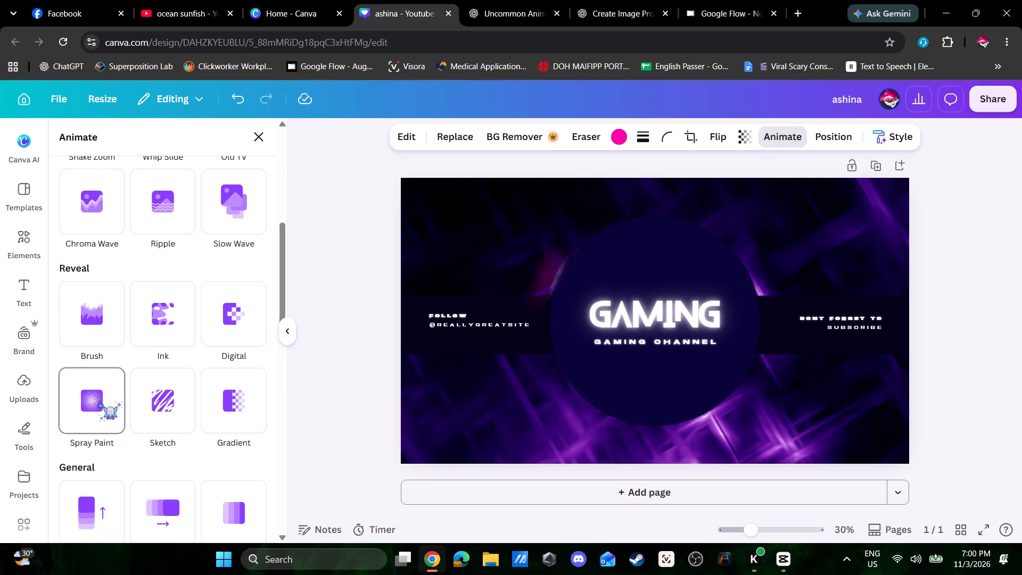
{"action": "scroll", "coordinate": [110, 400], "scroll_direction": "down", "scroll_amount": 3}
{"action": "scroll", "coordinate": [202, 436], "scroll_direction": "down", "scroll_amount": 2}
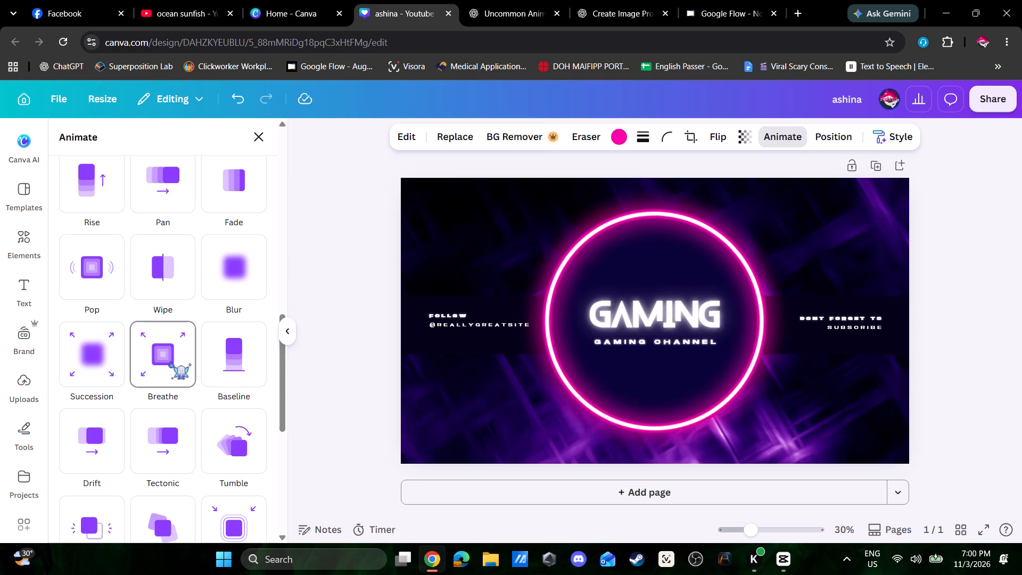
{"action": "scroll", "coordinate": [175, 399], "scroll_direction": "down", "scroll_amount": 2}
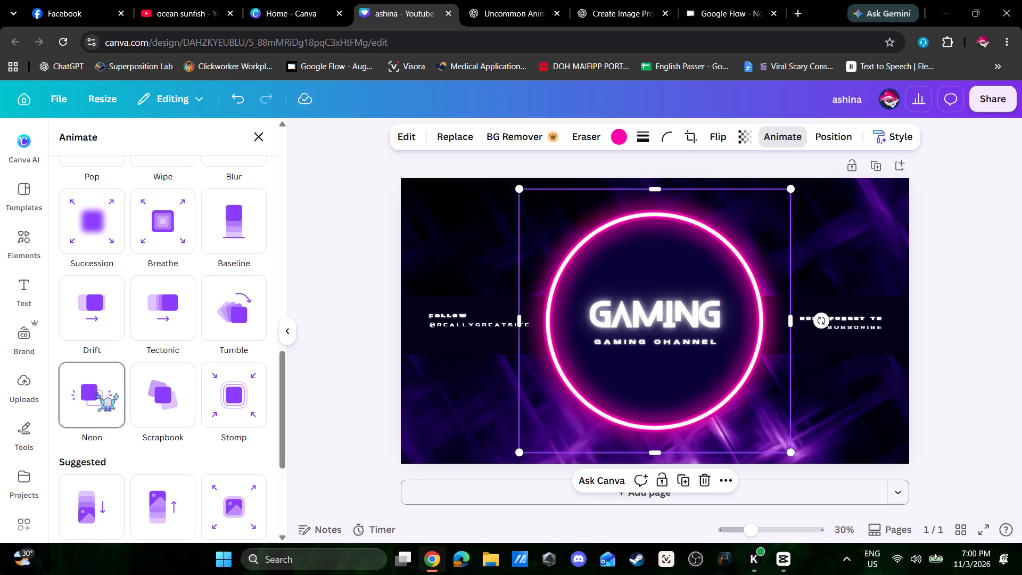
{"action": "scroll", "coordinate": [121, 409], "scroll_direction": "down", "scroll_amount": 1}
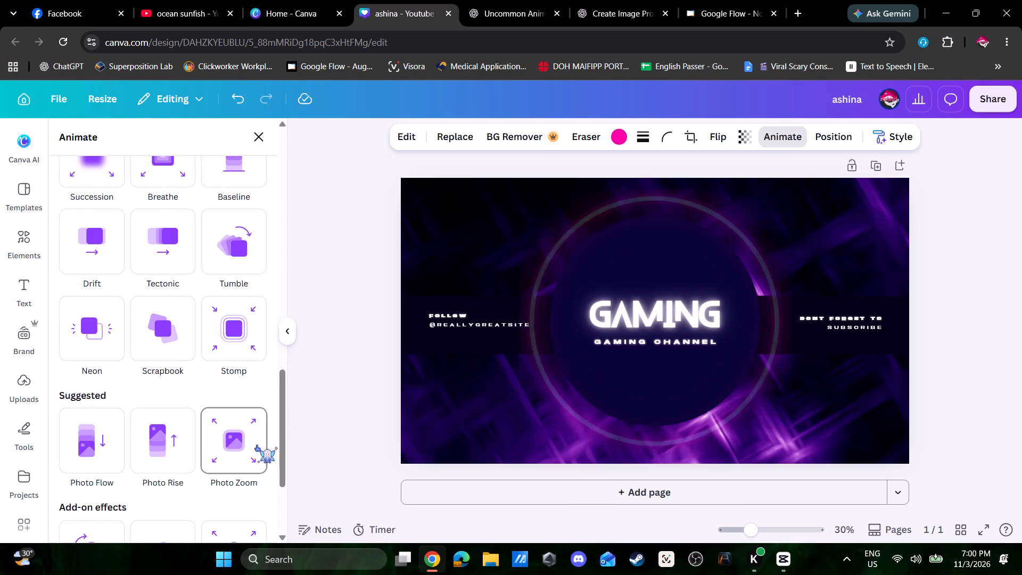
{"action": "scroll", "coordinate": [123, 442], "scroll_direction": "down", "scroll_amount": 3}
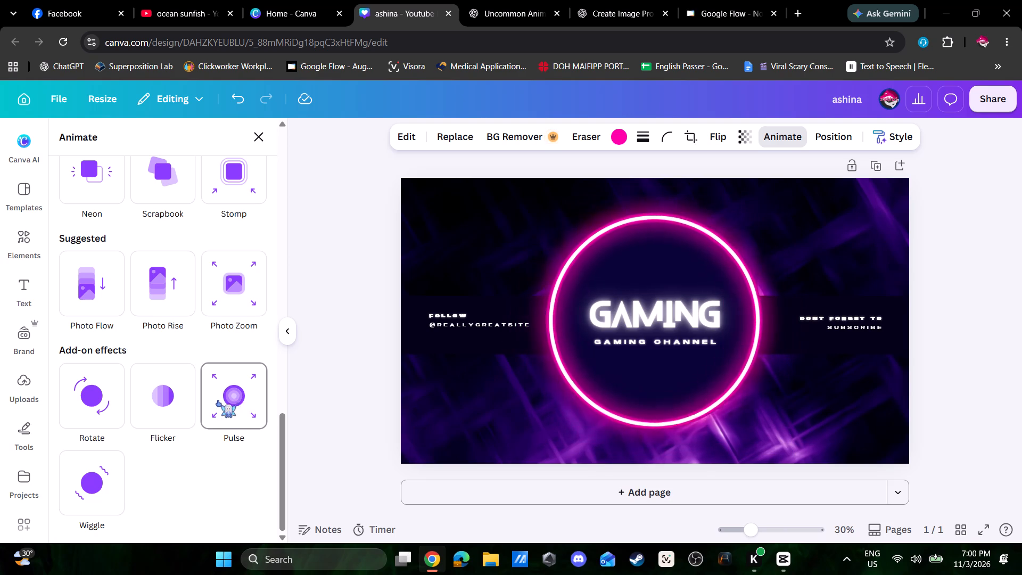
{"action": "left_click", "coordinate": [218, 398]}
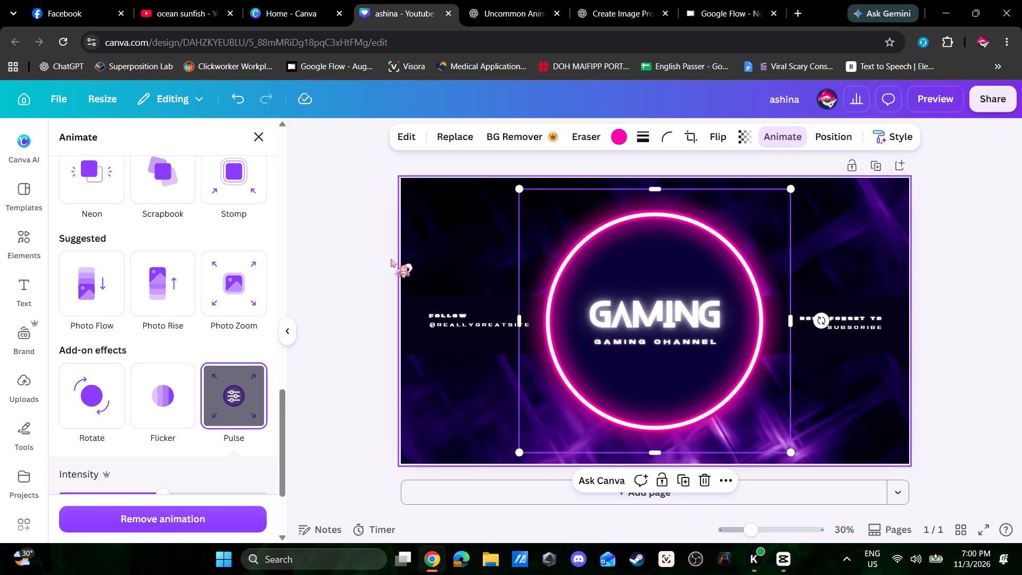
Replace the large GAMING title inside the neon circle with "ashina".
{"action": "double_click", "coordinate": [655, 323]}
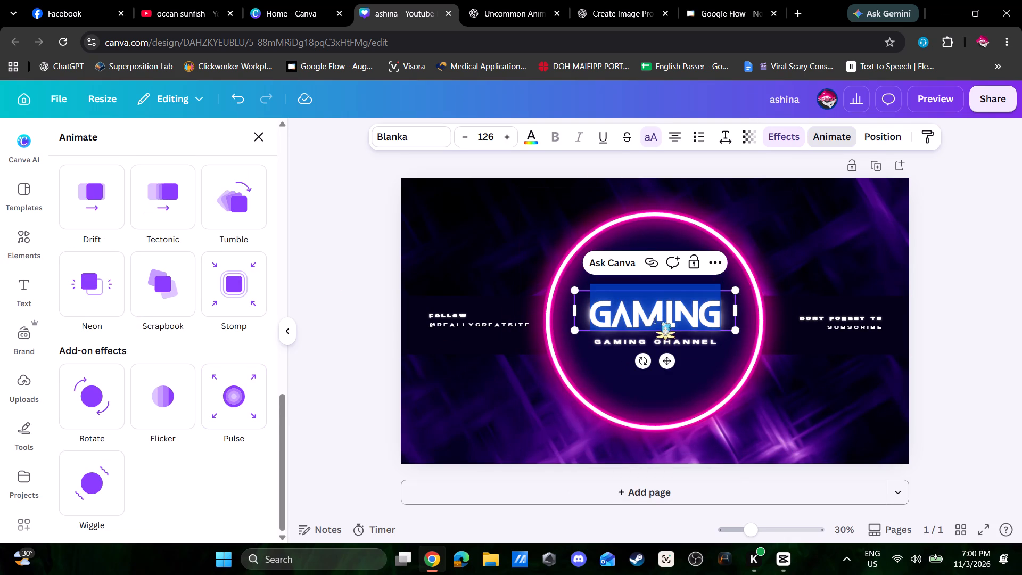
{"action": "type", "text": "ashina"}
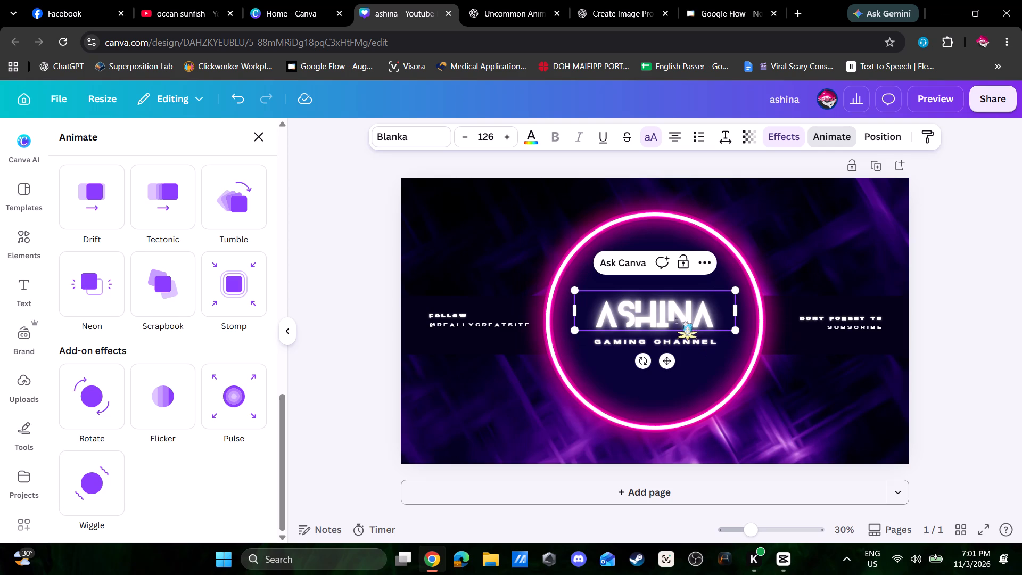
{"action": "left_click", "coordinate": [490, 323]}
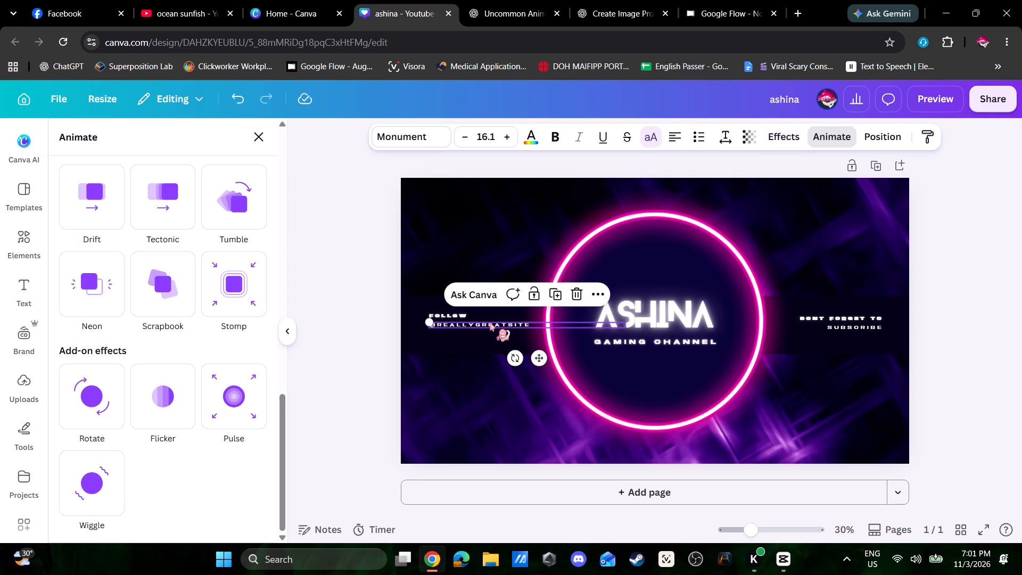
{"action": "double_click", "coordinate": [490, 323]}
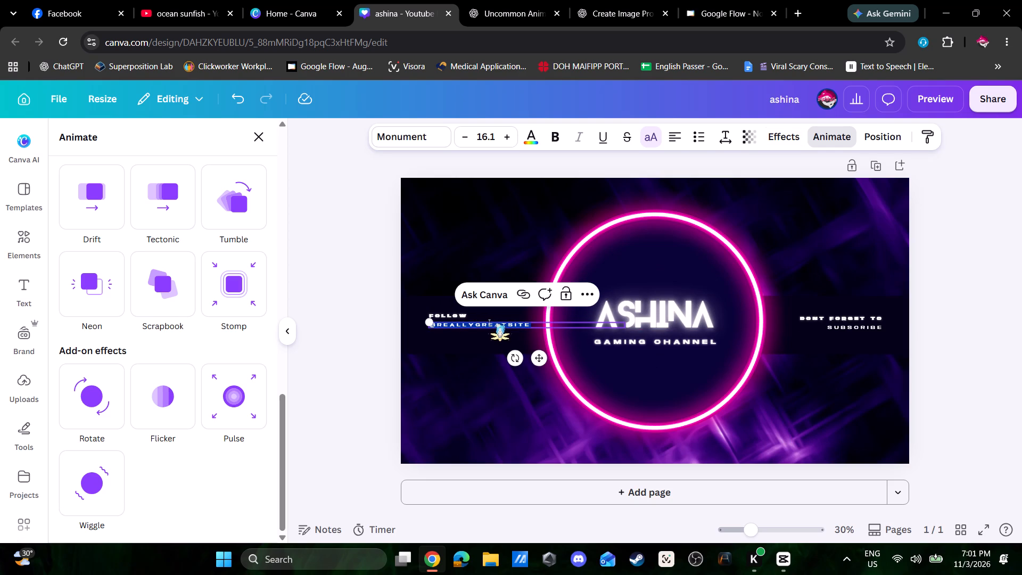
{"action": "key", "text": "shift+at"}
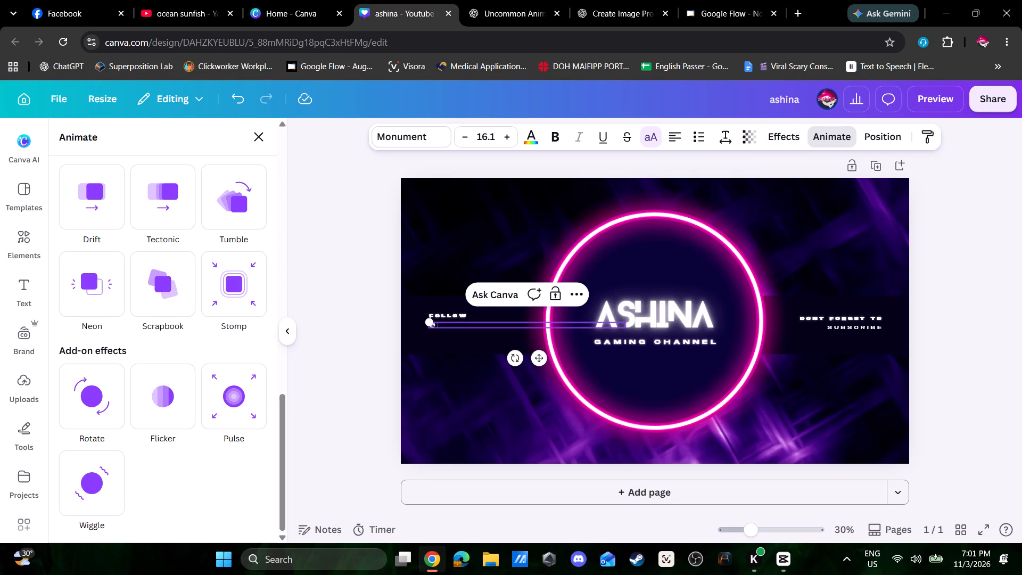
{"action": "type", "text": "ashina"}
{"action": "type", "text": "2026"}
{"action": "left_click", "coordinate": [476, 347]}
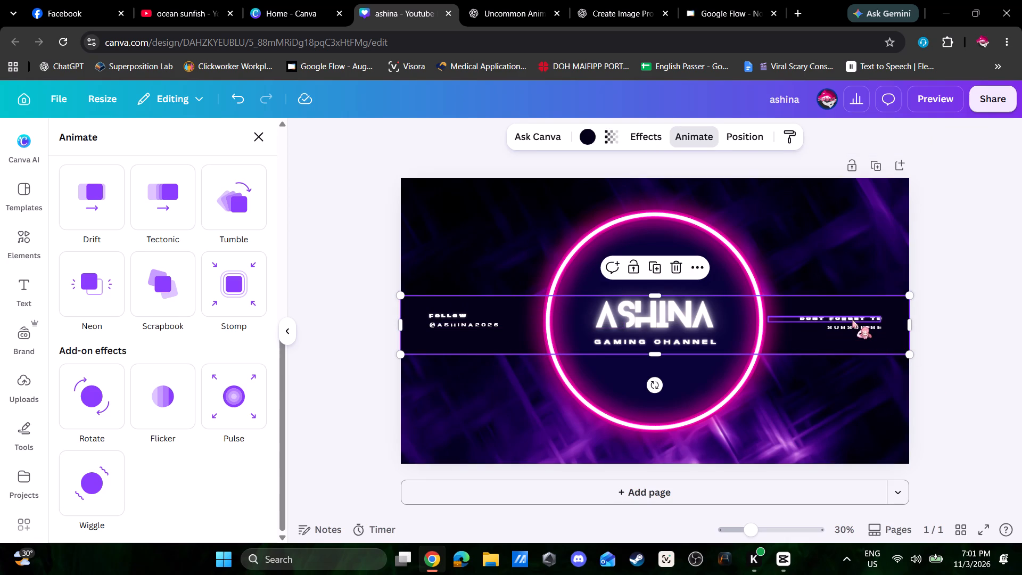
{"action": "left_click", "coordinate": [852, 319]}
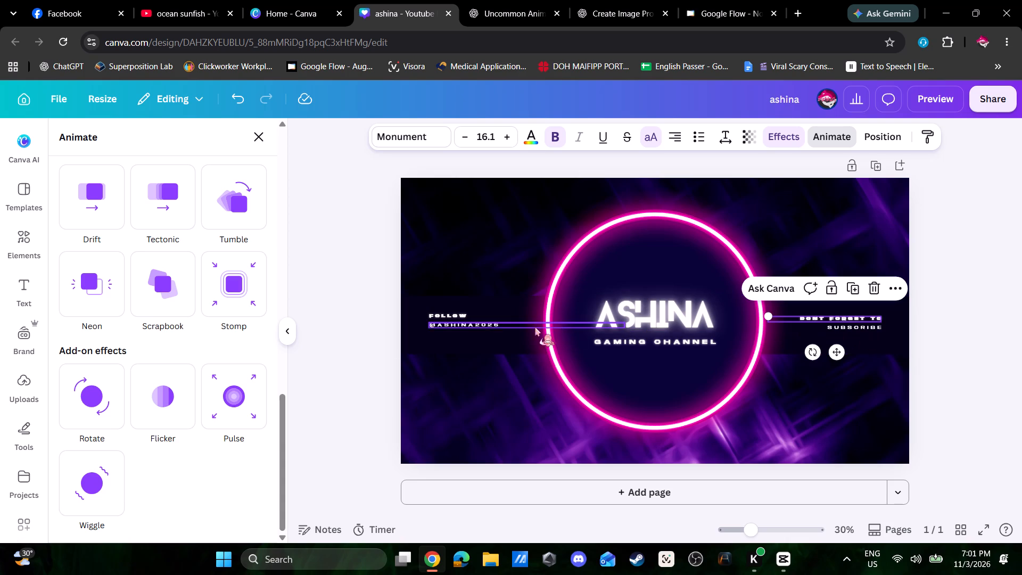
{"action": "double_click", "coordinate": [496, 325]}
{"action": "left_click_drag", "start_coordinate": [508, 325], "coordinate": [427, 325]}
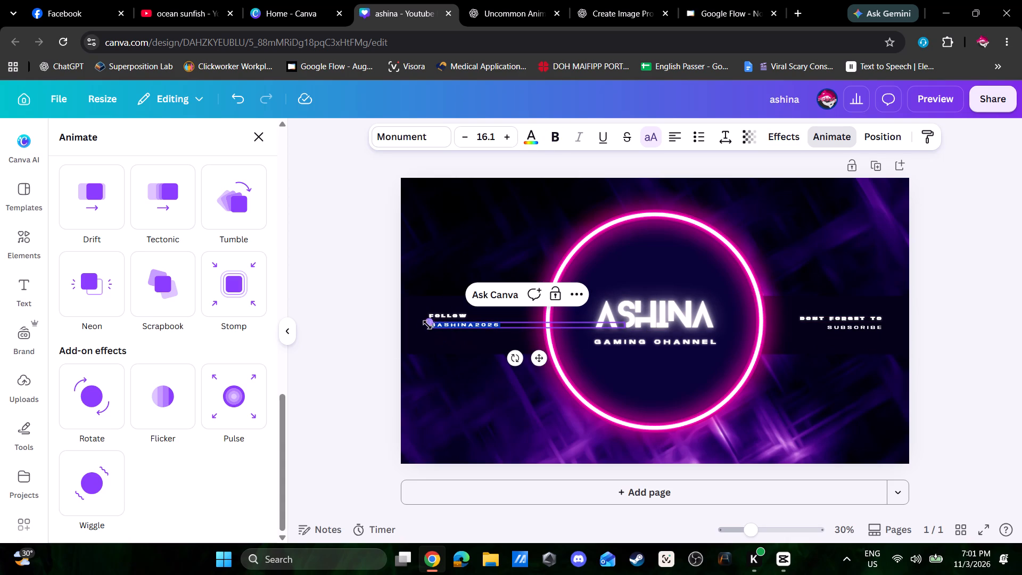
{"action": "left_click_drag", "start_coordinate": [427, 325], "coordinate": [423, 326]}
{"action": "key", "text": "BackSpace"}
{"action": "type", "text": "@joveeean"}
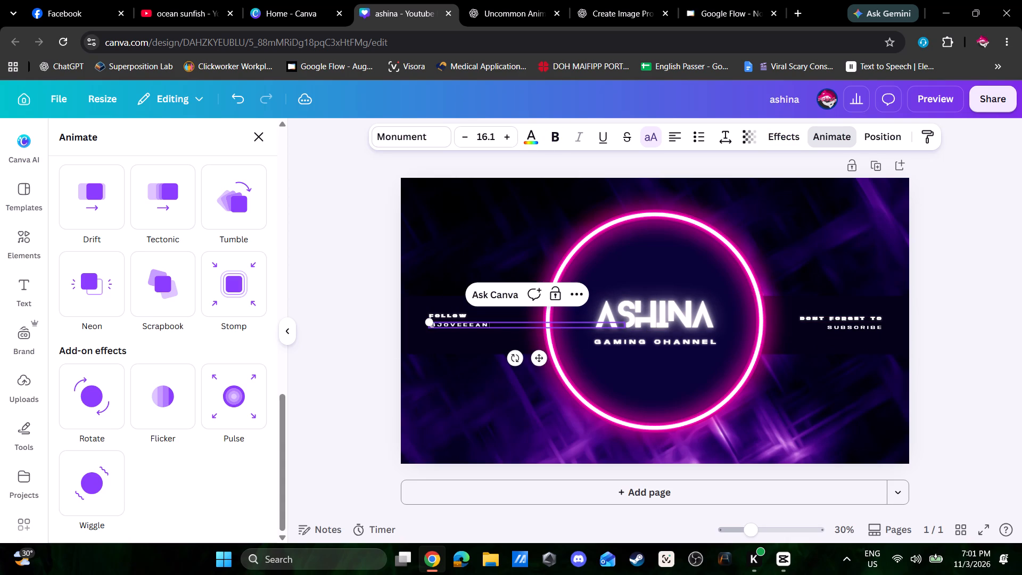
{"action": "left_click", "coordinate": [489, 393]}
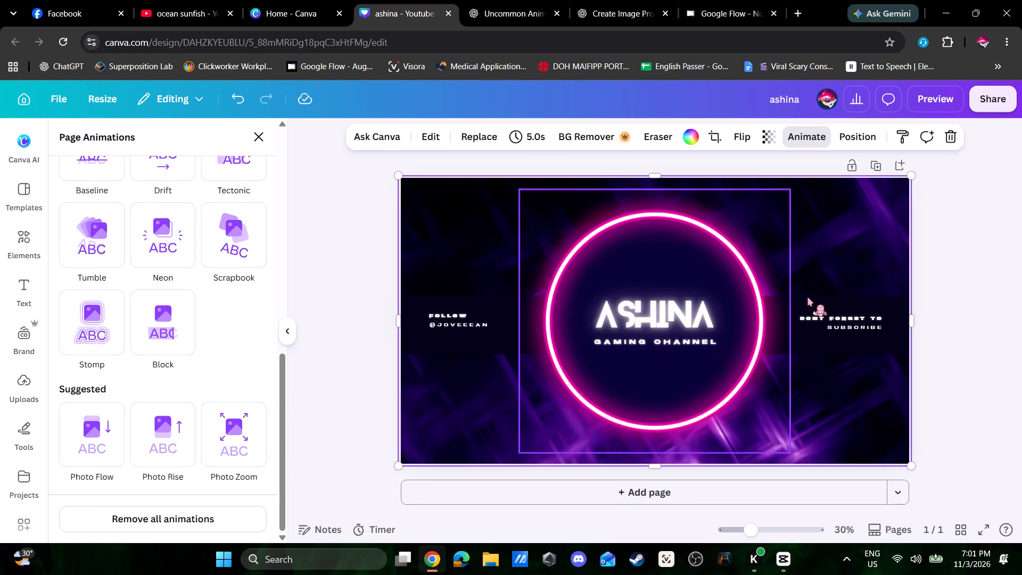
{"action": "left_click", "coordinate": [836, 268]}
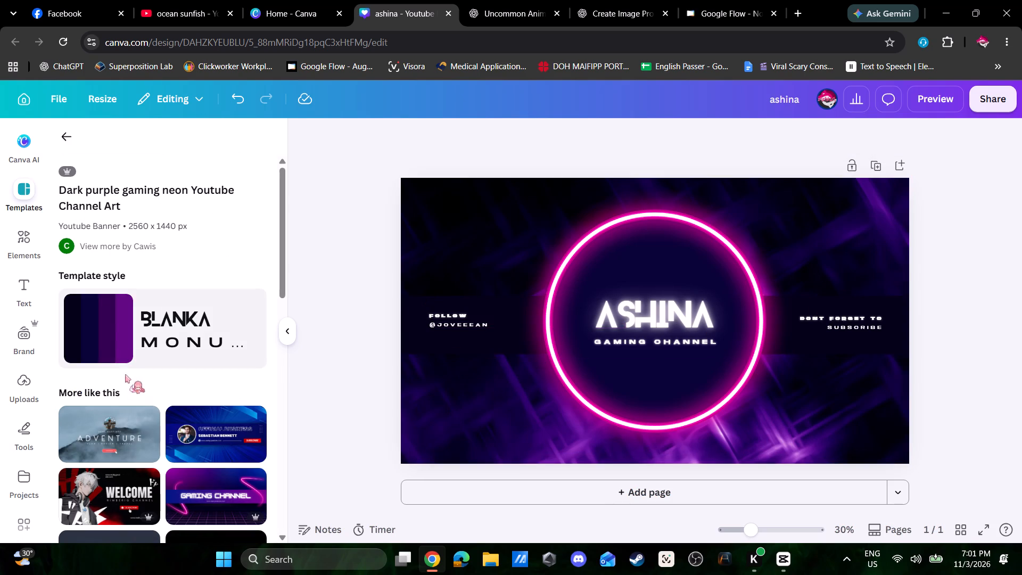
Browse the animation options for the banner's background image and for the dark horizontal band.
{"action": "left_click", "coordinate": [530, 211]}
{"action": "left_click", "coordinate": [477, 211]}
{"action": "left_click", "coordinate": [798, 136]}
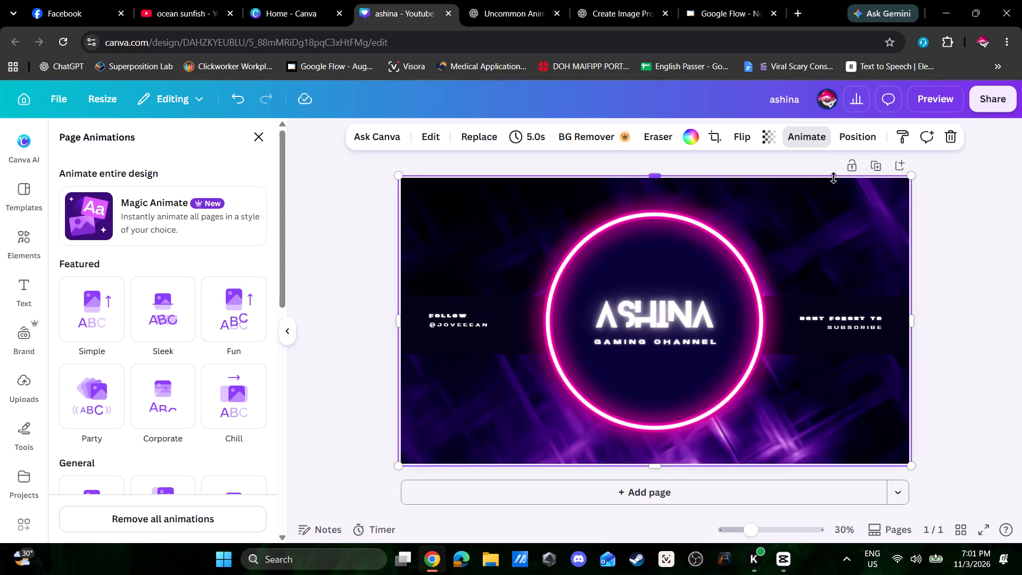
{"action": "left_click", "coordinate": [828, 225]}
{"action": "scroll", "coordinate": [174, 386], "scroll_direction": "down", "scroll_amount": 2}
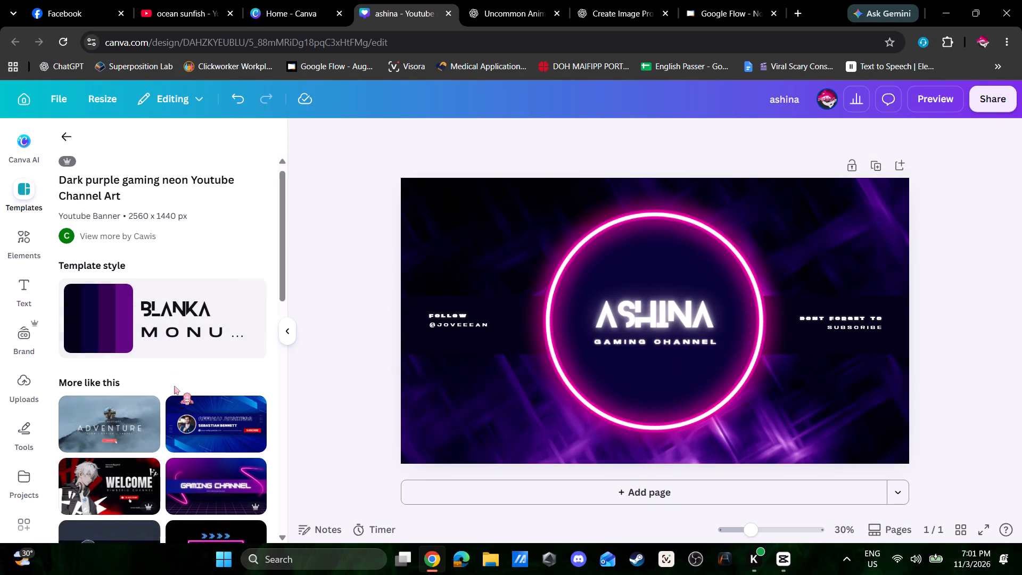
{"action": "left_click", "coordinate": [440, 208]}
{"action": "left_click", "coordinate": [822, 140]}
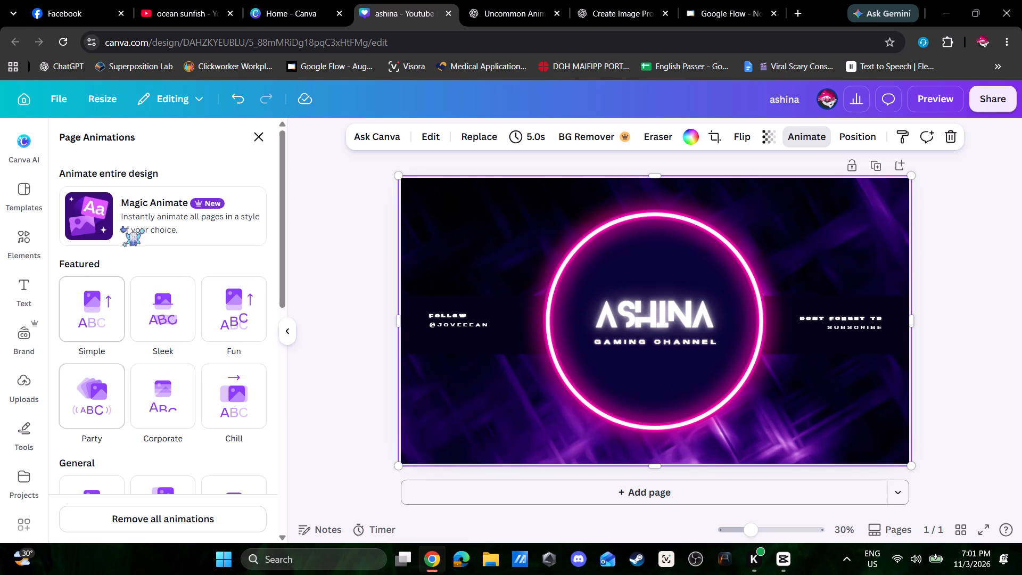
{"action": "left_click", "coordinate": [265, 136]}
{"action": "left_click", "coordinate": [428, 203]}
{"action": "left_click", "coordinate": [442, 208]}
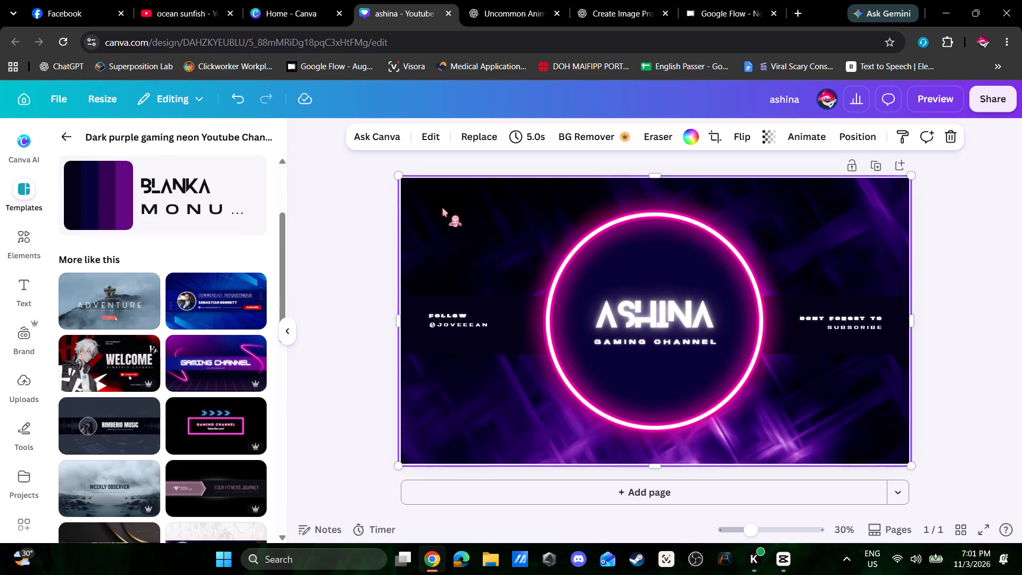
{"action": "left_click", "coordinate": [468, 372]}
{"action": "left_click", "coordinate": [458, 307]}
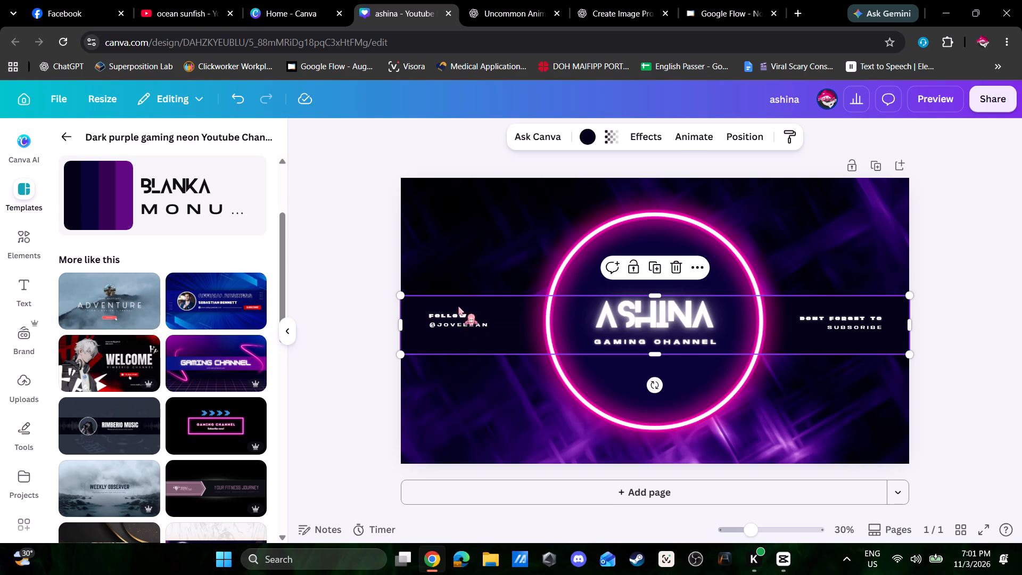
{"action": "left_click", "coordinate": [693, 133]}
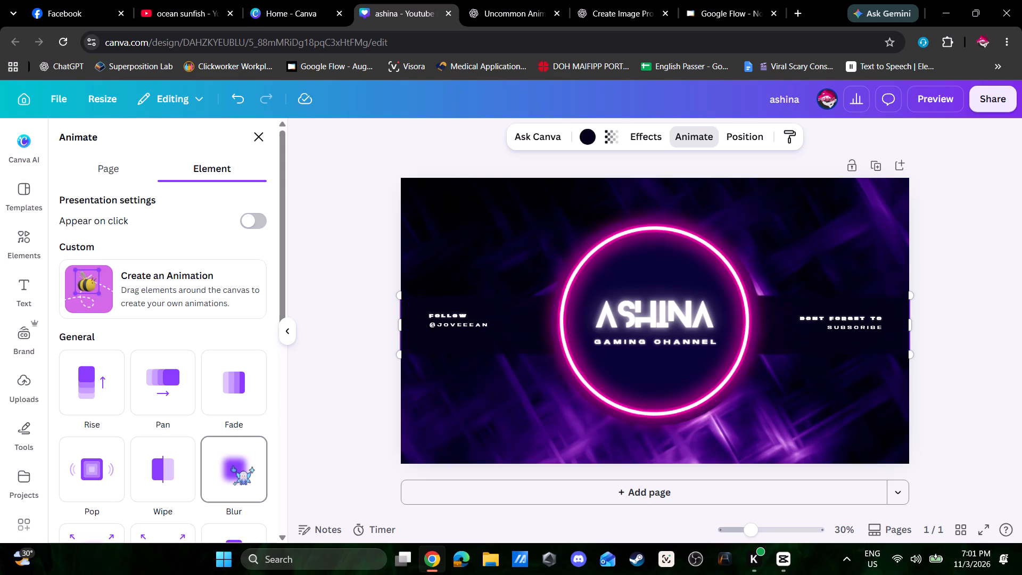
{"action": "left_click", "coordinate": [505, 236]}
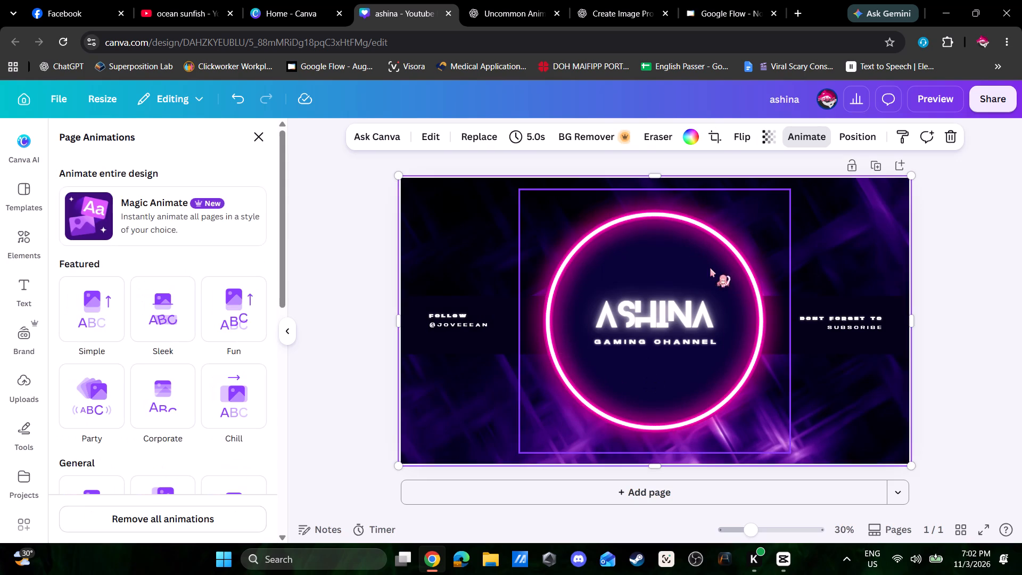
Move the dark horizontal band behind the side texts slightly upward, keeping it spanning the banner's full width.
{"action": "left_click", "coordinate": [860, 328]}
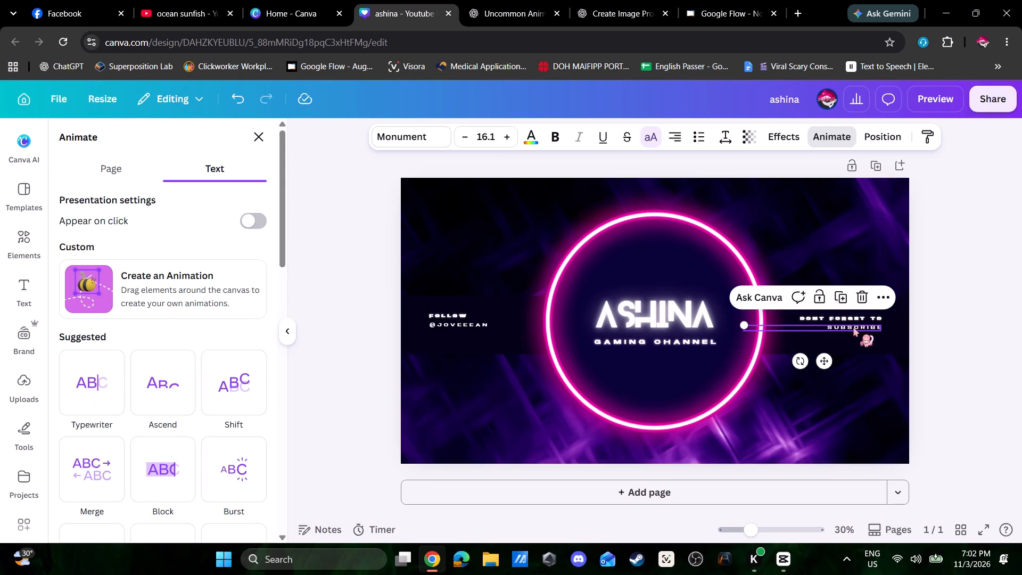
{"action": "left_click", "coordinate": [451, 316]}
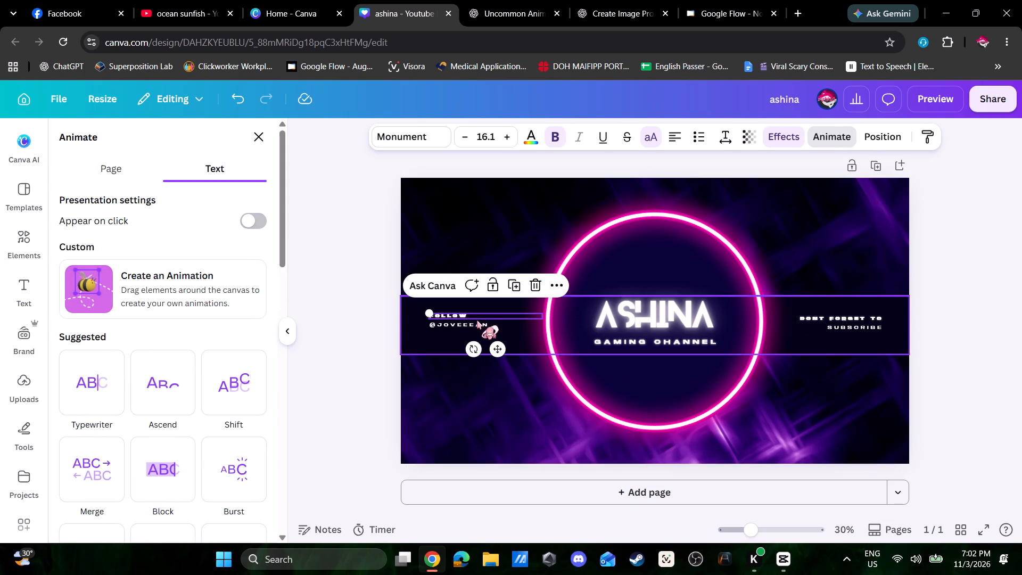
{"action": "left_click", "coordinate": [481, 324]}
{"action": "left_click", "coordinate": [481, 339]}
{"action": "left_click_drag", "start_coordinate": [465, 340], "coordinate": [457, 327]}
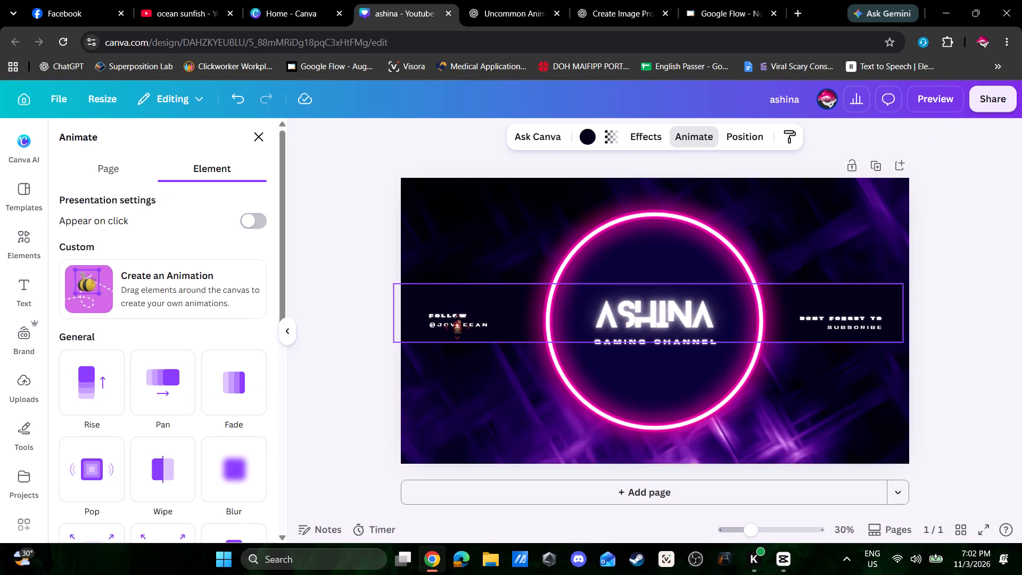
{"action": "left_click_drag", "start_coordinate": [457, 327], "coordinate": [466, 333]}
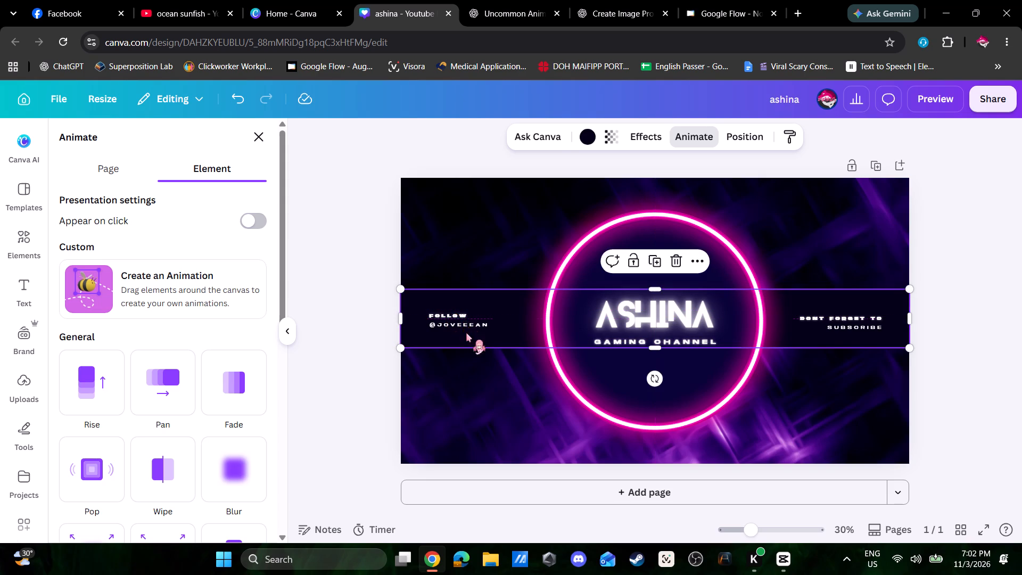
Enlarge the FOLLOW text to size 28.1, shorten its text box, and place it above the handle inside the dark band.
{"action": "left_click", "coordinate": [465, 316]}
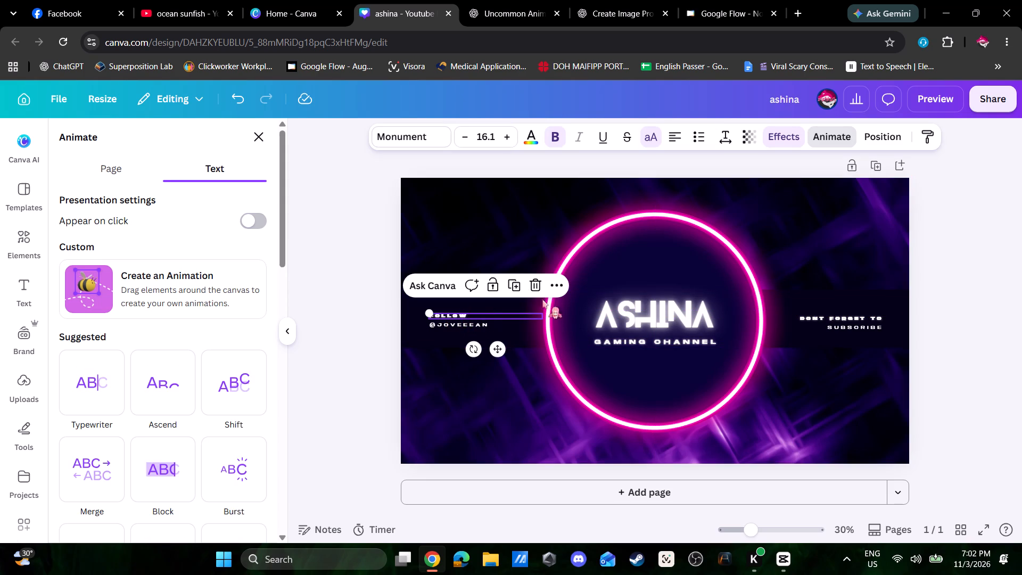
{"action": "left_click_drag", "start_coordinate": [427, 314], "coordinate": [390, 283]}
{"action": "left_click_drag", "start_coordinate": [497, 314], "coordinate": [534, 309]}
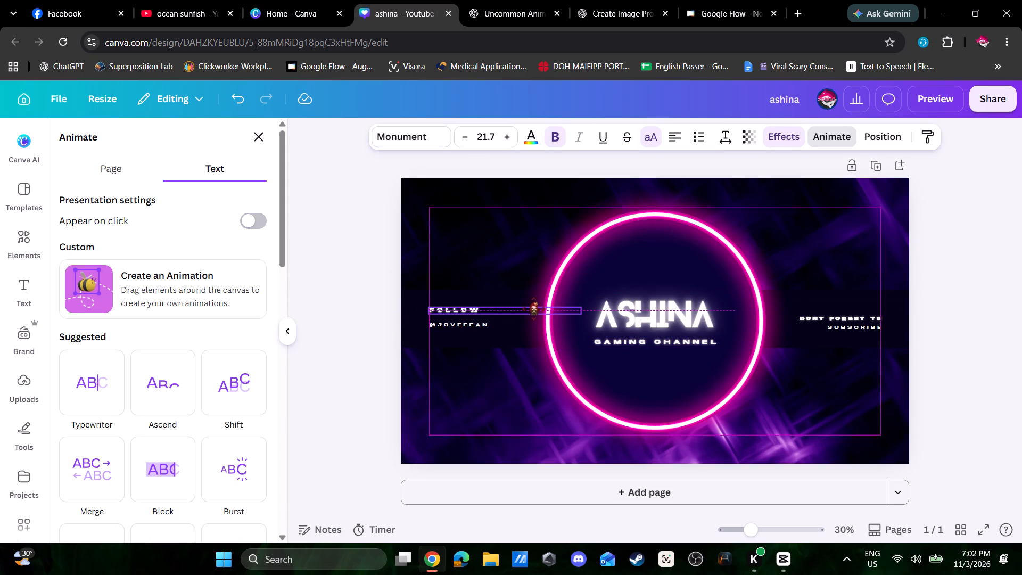
{"action": "left_click_drag", "start_coordinate": [534, 309], "coordinate": [534, 309]}
{"action": "left_click_drag", "start_coordinate": [586, 309], "coordinate": [513, 306]}
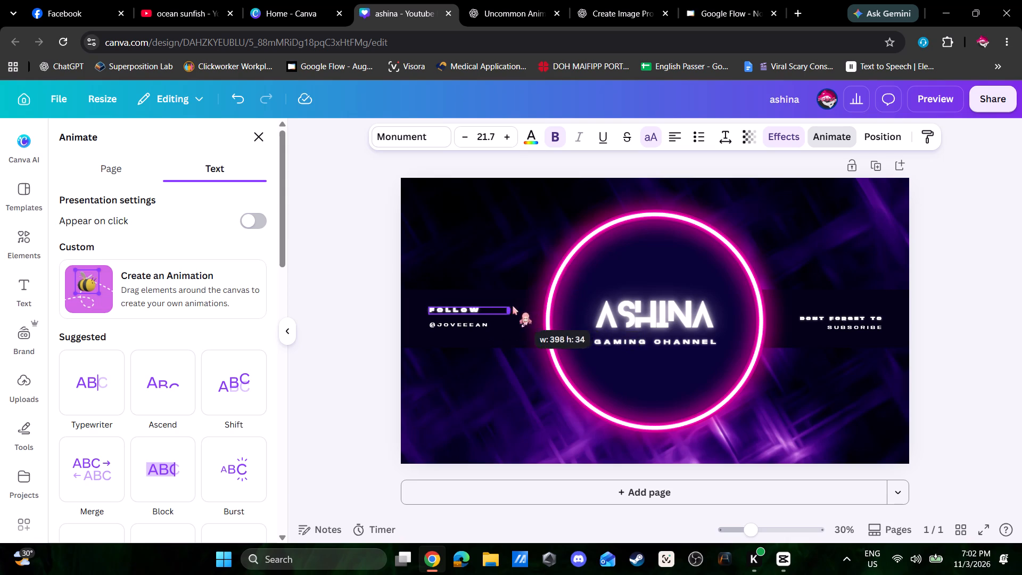
{"action": "left_click_drag", "start_coordinate": [513, 306], "coordinate": [509, 306]}
{"action": "left_click_drag", "start_coordinate": [430, 308], "coordinate": [409, 285]}
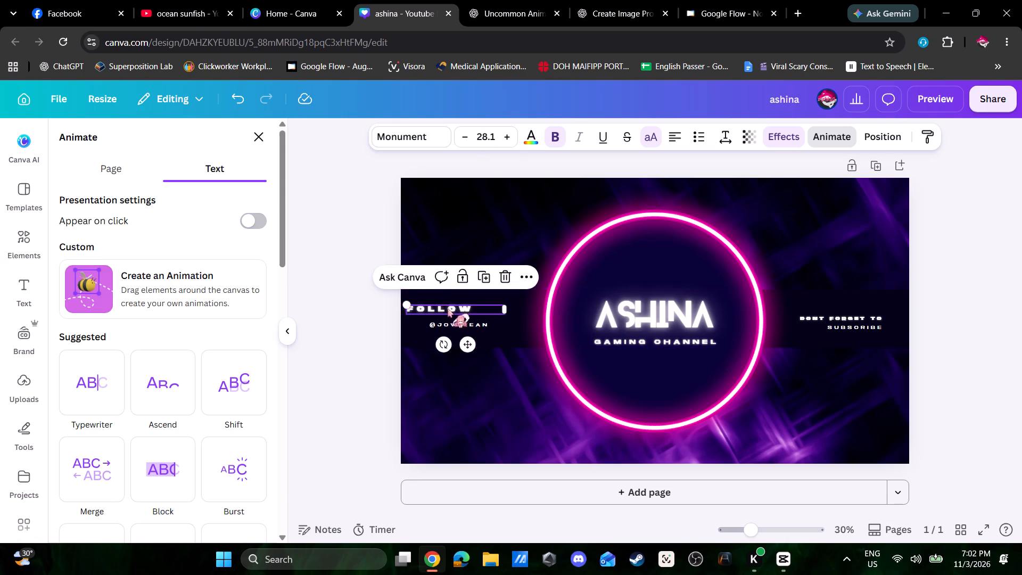
{"action": "left_click_drag", "start_coordinate": [450, 310], "coordinate": [482, 305]}
Enlarge the handle text to size 29.6, shorten its text box, and place it just below FOLLOW beside the neon circle.
{"action": "left_click_drag", "start_coordinate": [471, 325], "coordinate": [496, 333]}
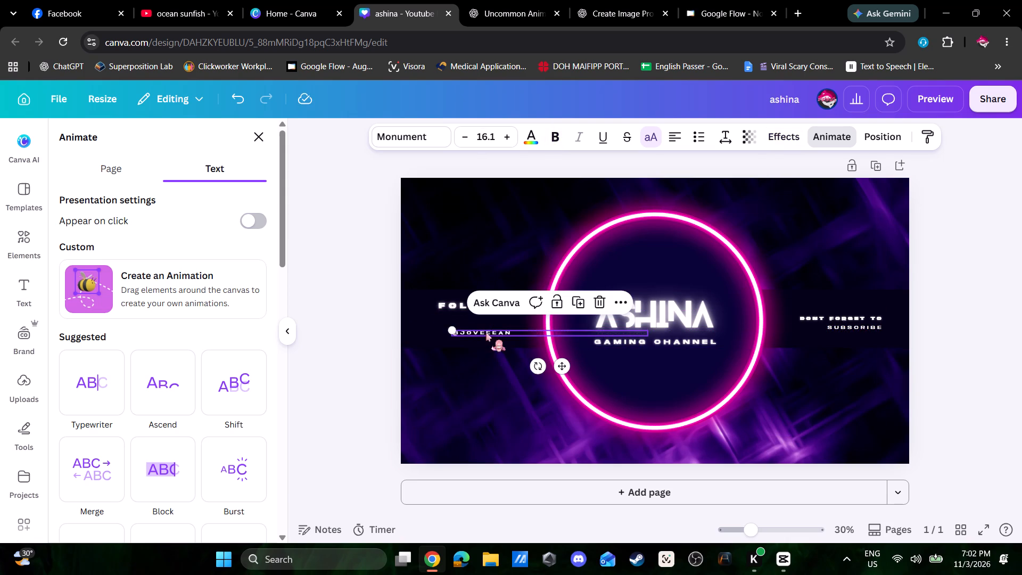
{"action": "left_click_drag", "start_coordinate": [453, 330], "coordinate": [412, 298]}
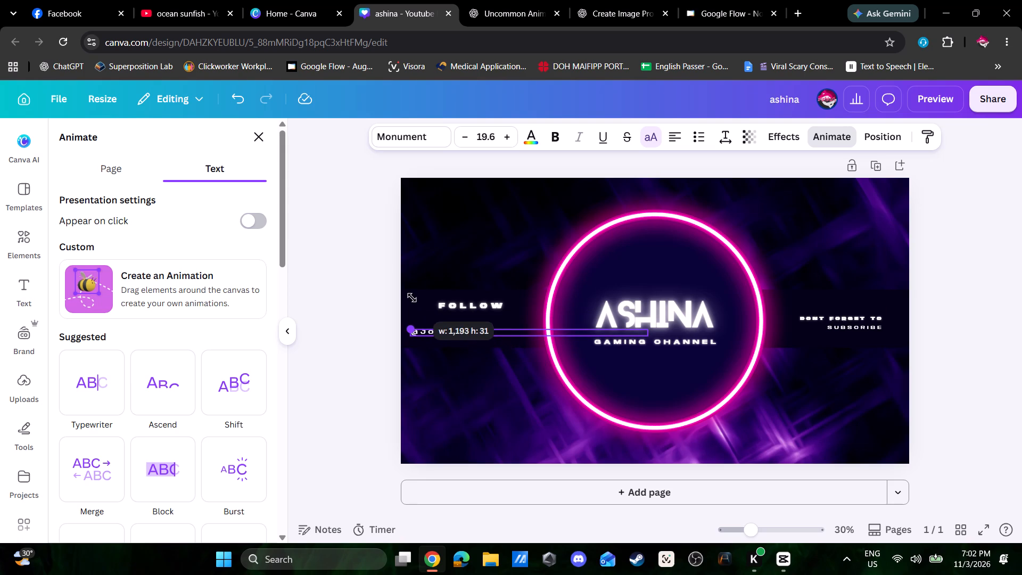
{"action": "left_click_drag", "start_coordinate": [412, 298], "coordinate": [405, 296]}
{"action": "left_click_drag", "start_coordinate": [649, 334], "coordinate": [595, 330]}
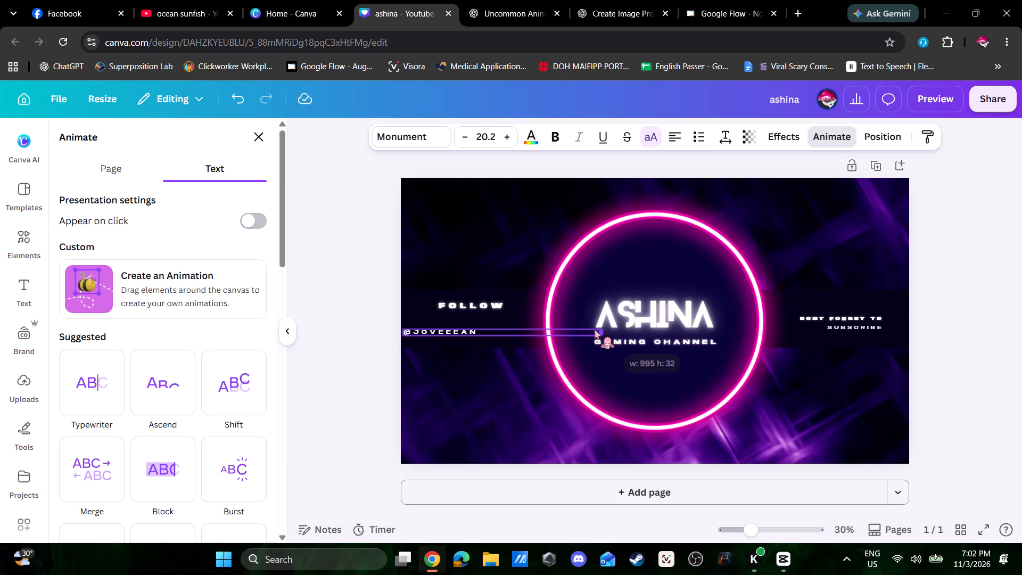
{"action": "left_click_drag", "start_coordinate": [595, 330], "coordinate": [493, 330]}
{"action": "left_click_drag", "start_coordinate": [439, 330], "coordinate": [473, 323]}
{"action": "left_click_drag", "start_coordinate": [440, 322], "coordinate": [402, 276]}
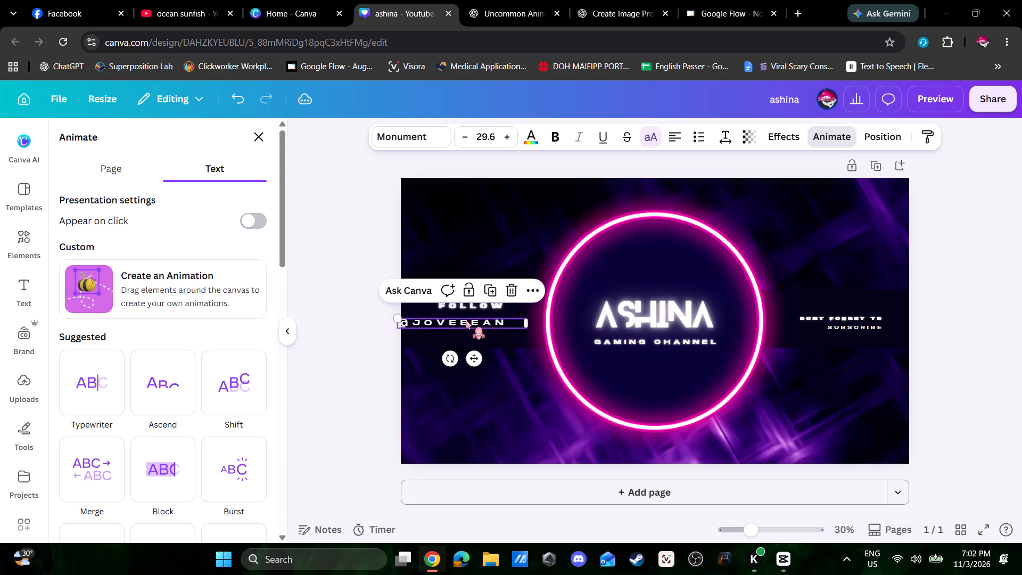
{"action": "left_click_drag", "start_coordinate": [467, 321], "coordinate": [482, 318]}
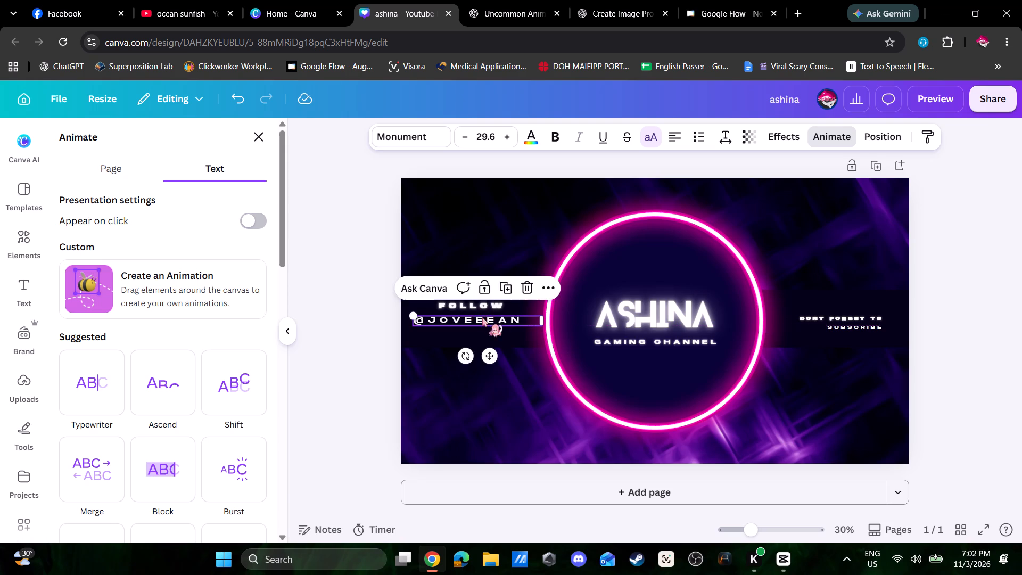
{"action": "left_click", "coordinate": [503, 359]}
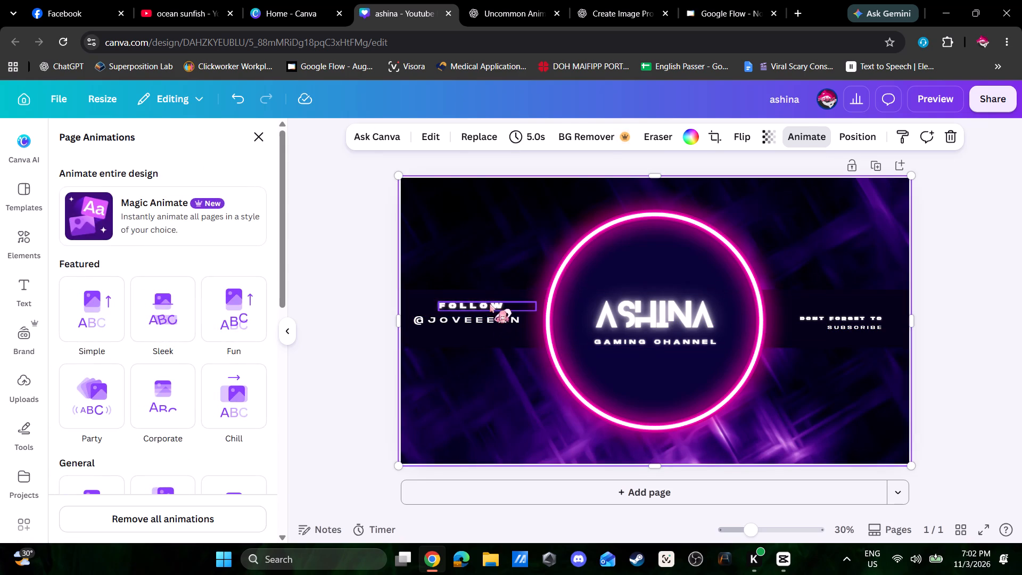
Shift the FOLLOW text toward the neon circle, roughly centring it above the handle.
{"action": "left_click_drag", "start_coordinate": [490, 304], "coordinate": [509, 303]}
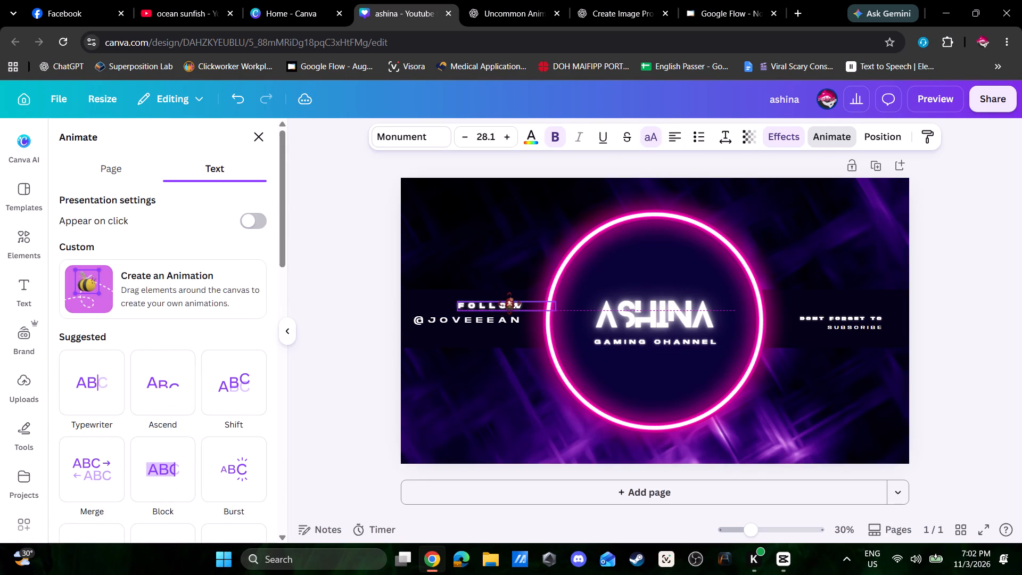
{"action": "left_click_drag", "start_coordinate": [509, 303], "coordinate": [507, 303]}
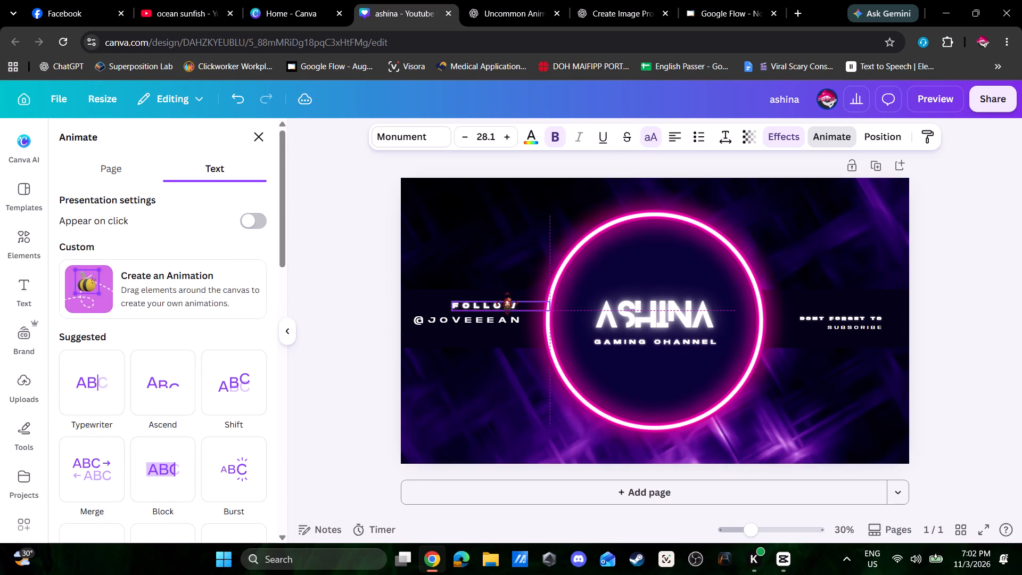
{"action": "left_click_drag", "start_coordinate": [507, 303], "coordinate": [507, 303]}
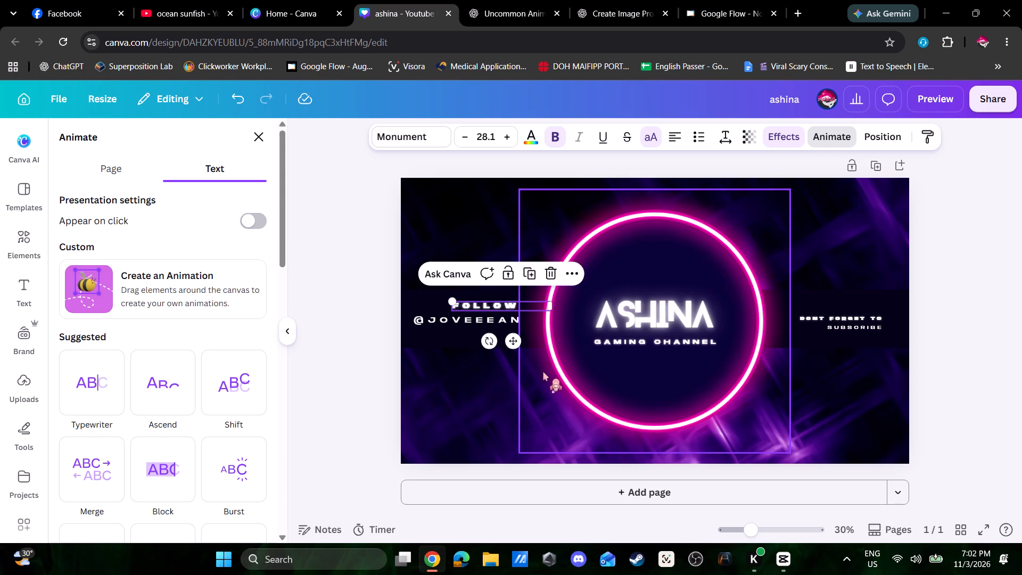
{"action": "left_click", "coordinate": [483, 370]}
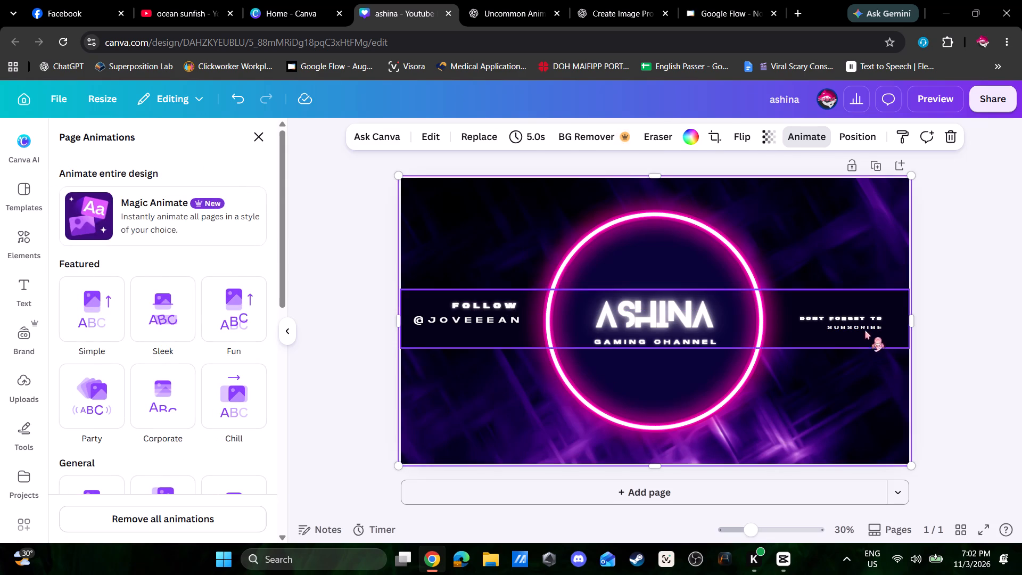
Shorten the SUBSCRIBE text box, enlarge the text to size 28.9, and place it below DONT FORGET TO.
{"action": "left_click", "coordinate": [843, 334]}
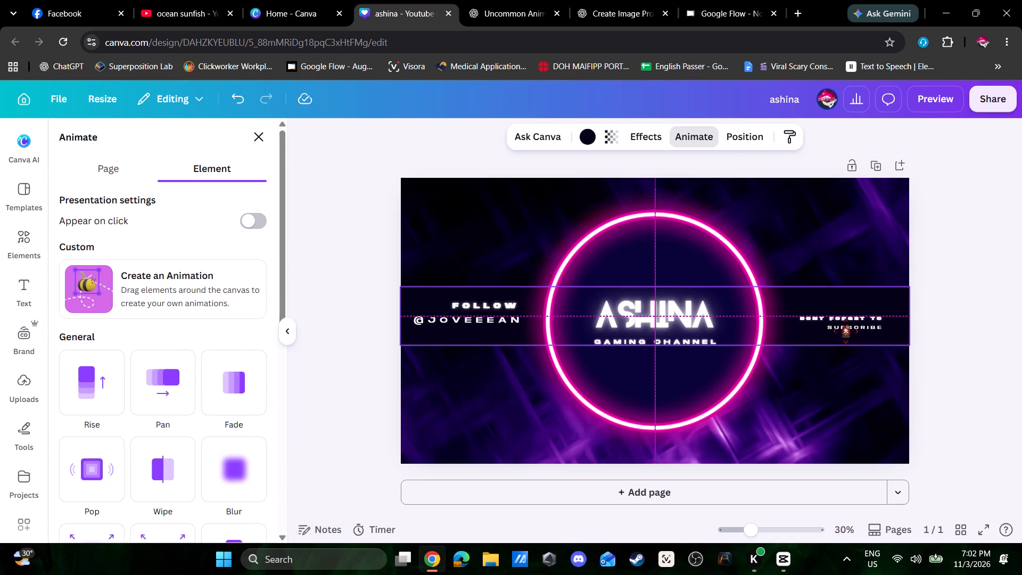
{"action": "left_click", "coordinate": [853, 327]}
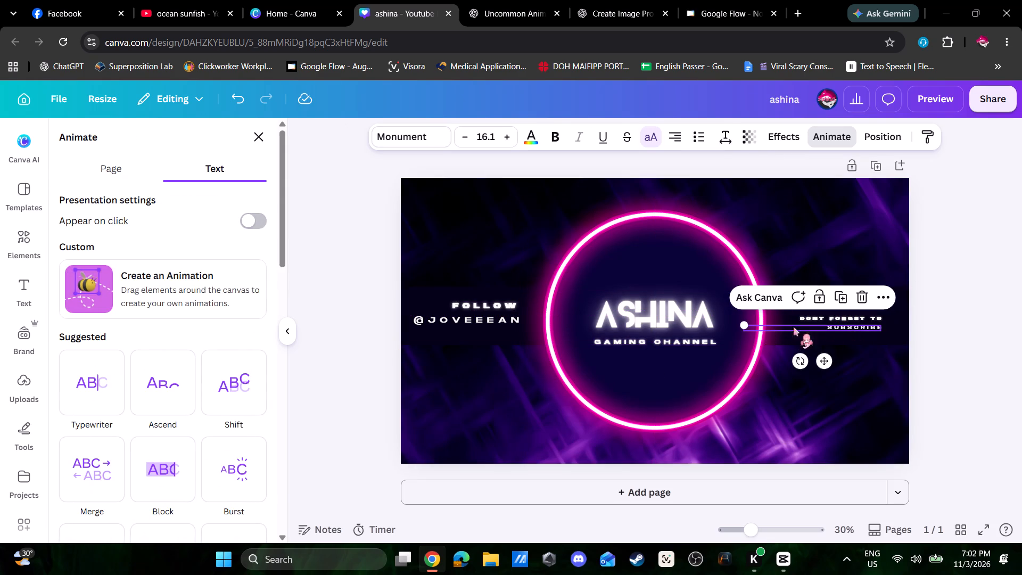
{"action": "left_click_drag", "start_coordinate": [883, 328], "coordinate": [811, 330]}
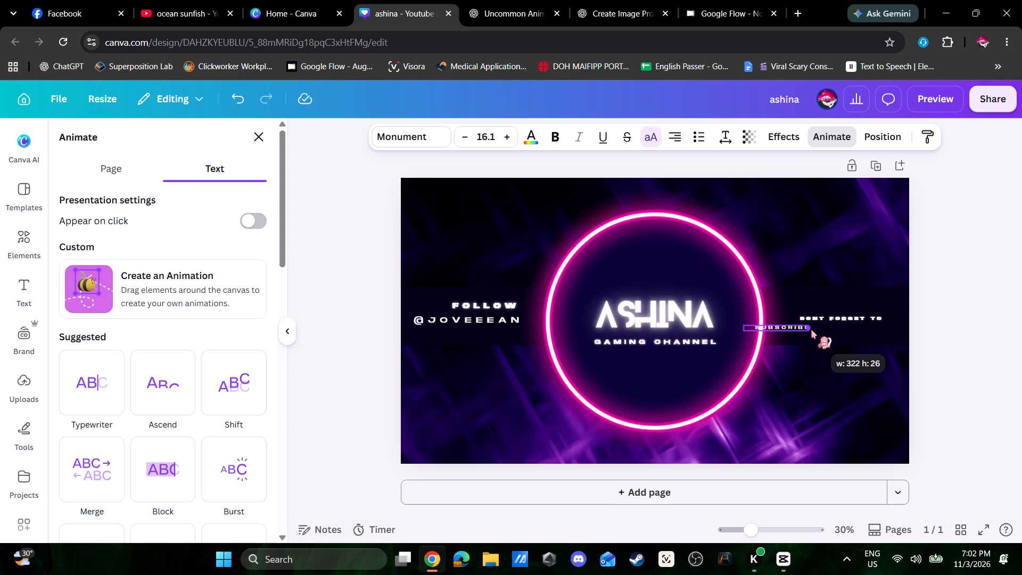
{"action": "left_click_drag", "start_coordinate": [811, 330], "coordinate": [810, 330]}
{"action": "left_click_drag", "start_coordinate": [744, 323], "coordinate": [651, 261]}
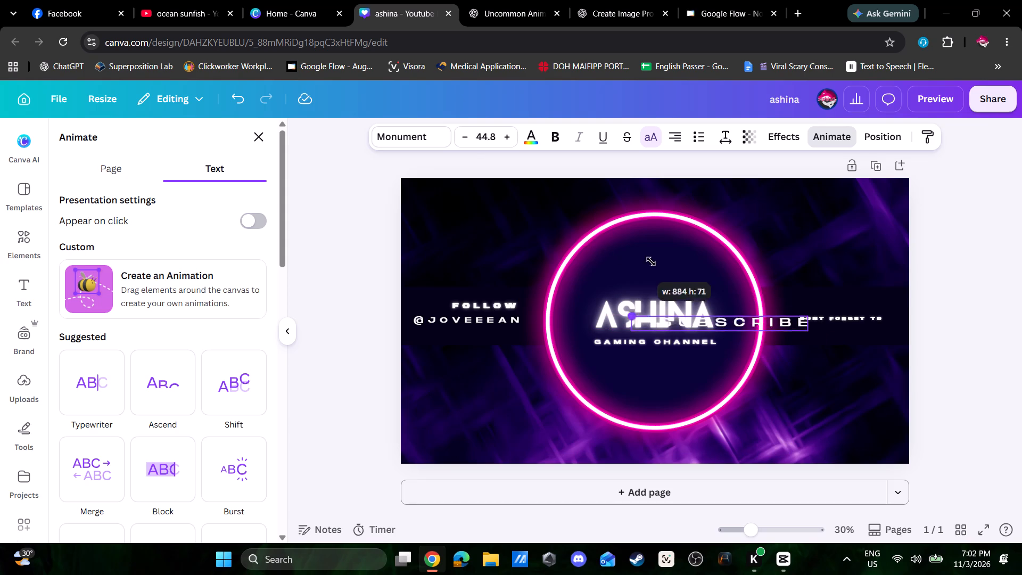
{"action": "left_click_drag", "start_coordinate": [651, 261], "coordinate": [698, 268]}
{"action": "left_click_drag", "start_coordinate": [755, 325], "coordinate": [829, 331]}
Enlarge the DONT FORGET TO text to size 24.3 and fit it above SUBSCRIBE, clear of the ASHINA title.
{"action": "left_click", "coordinate": [834, 319]}
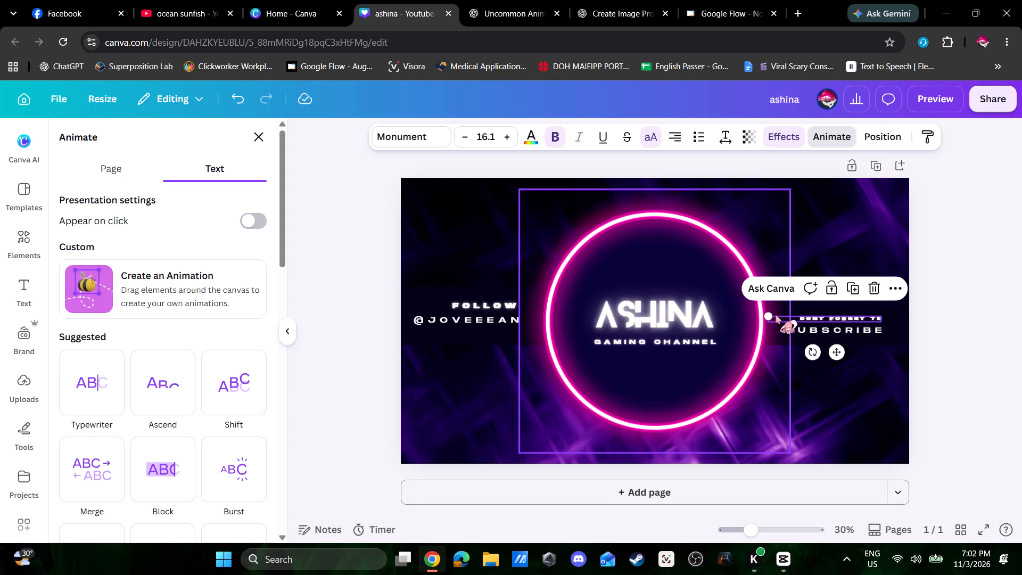
{"action": "left_click_drag", "start_coordinate": [770, 316], "coordinate": [622, 268]}
{"action": "left_click", "coordinate": [622, 268]}
{"action": "left_click", "coordinate": [834, 313]}
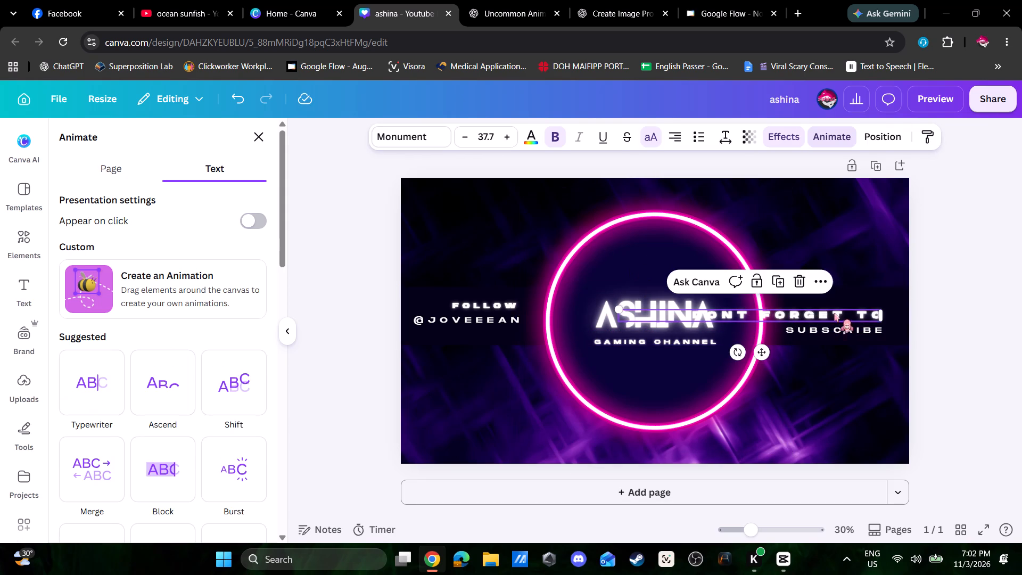
{"action": "left_click_drag", "start_coordinate": [881, 315], "coordinate": [831, 315]}
{"action": "left_click", "coordinate": [822, 297]}
{"action": "left_click_drag", "start_coordinate": [788, 313], "coordinate": [854, 309]}
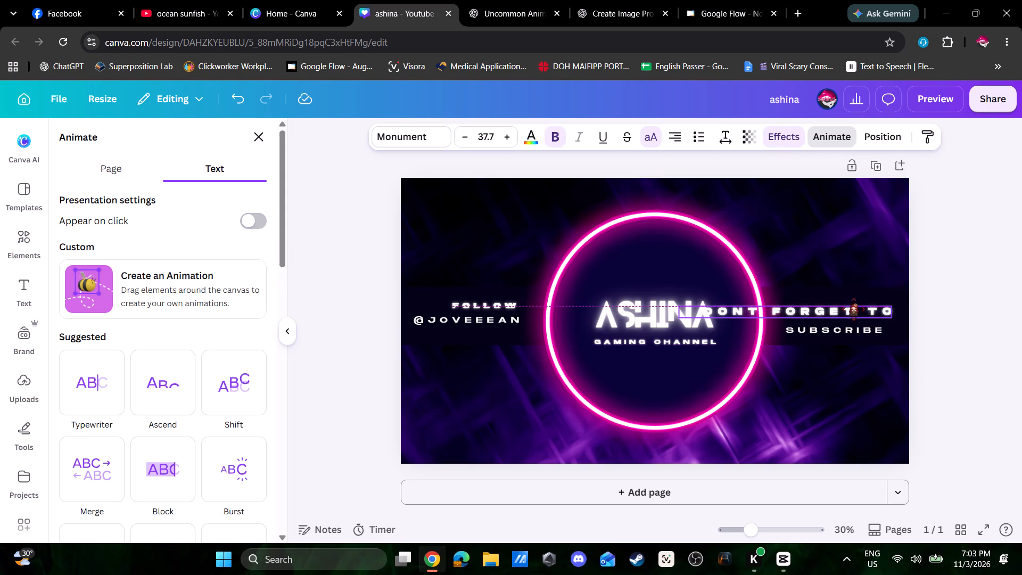
{"action": "left_click_drag", "start_coordinate": [854, 309], "coordinate": [853, 309]}
{"action": "left_click_drag", "start_coordinate": [686, 306], "coordinate": [763, 309]}
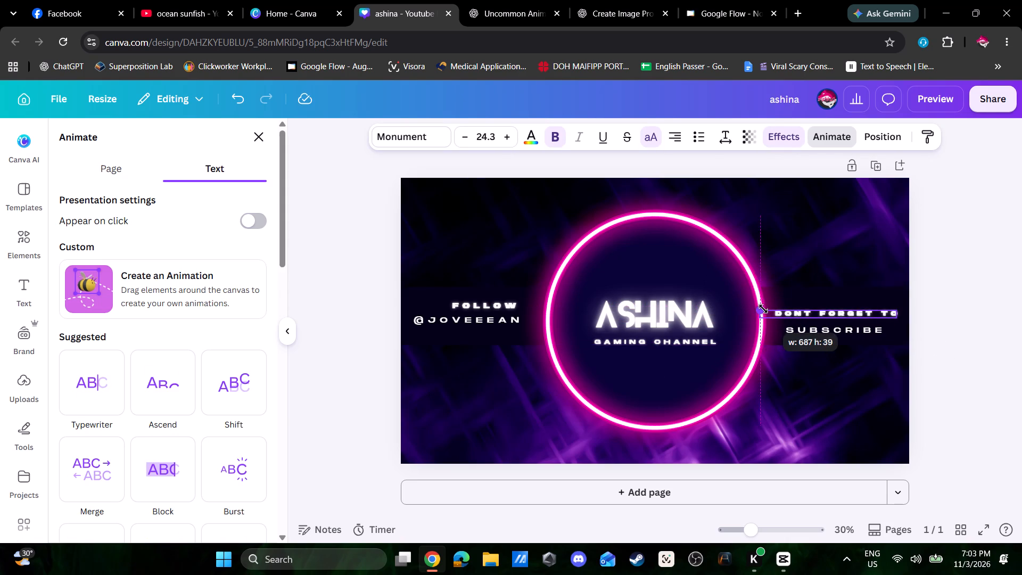
{"action": "left_click_drag", "start_coordinate": [763, 309], "coordinate": [763, 308]}
Move the SUBSCRIBE text slightly up so it sits closely beneath DONT FORGET TO.
{"action": "left_click_drag", "start_coordinate": [829, 331], "coordinate": [834, 327]}
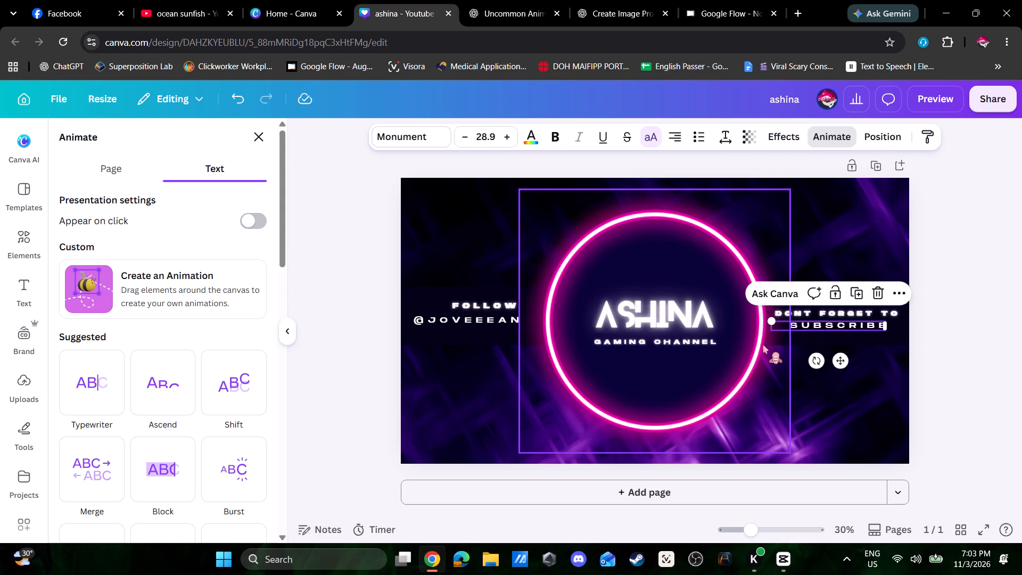
{"action": "left_click", "coordinate": [491, 393]}
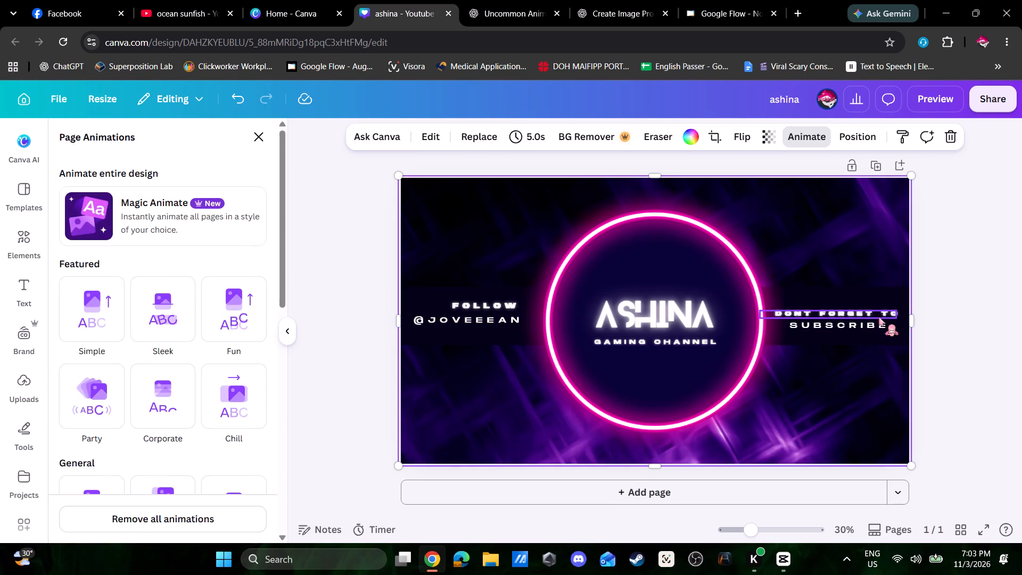
Select the DONT FORGET TO text and access its animation options.
{"action": "left_click", "coordinate": [842, 313]}
{"action": "left_click", "coordinate": [829, 140]}
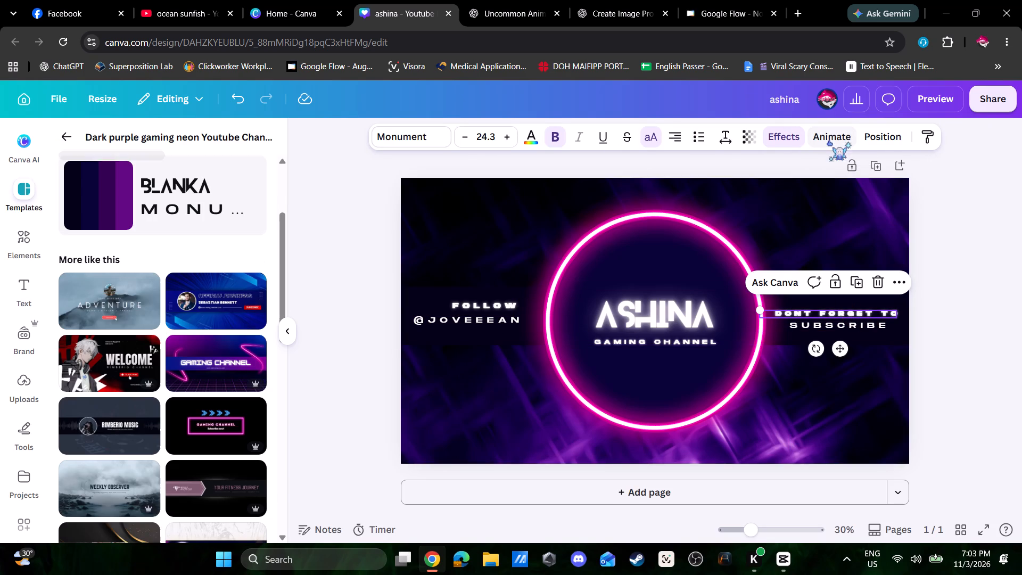
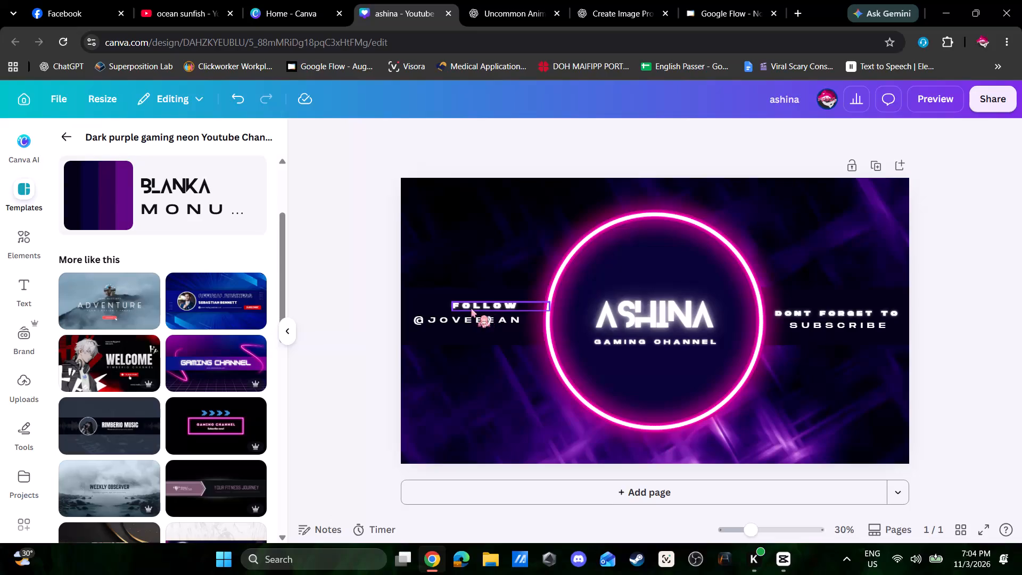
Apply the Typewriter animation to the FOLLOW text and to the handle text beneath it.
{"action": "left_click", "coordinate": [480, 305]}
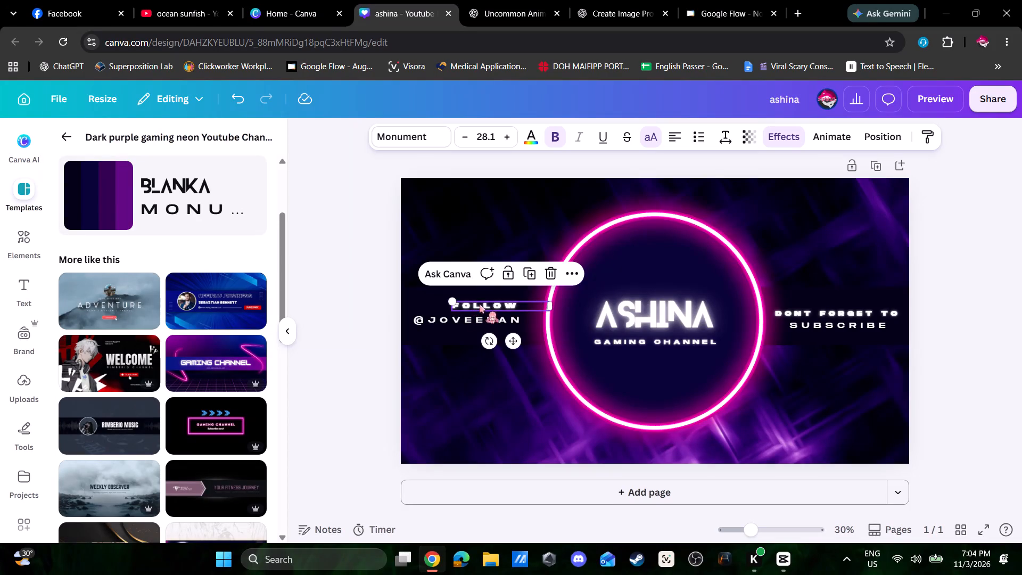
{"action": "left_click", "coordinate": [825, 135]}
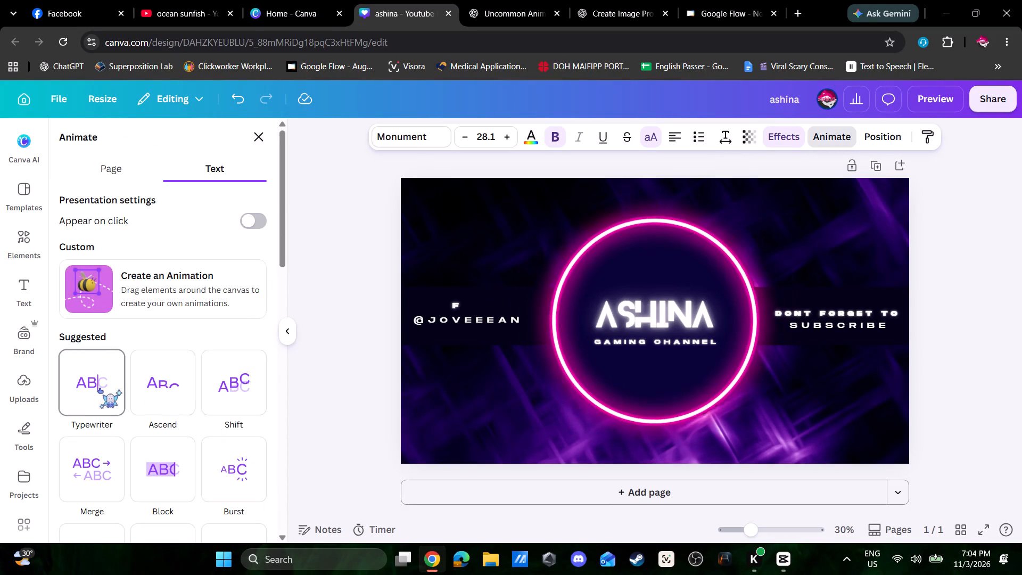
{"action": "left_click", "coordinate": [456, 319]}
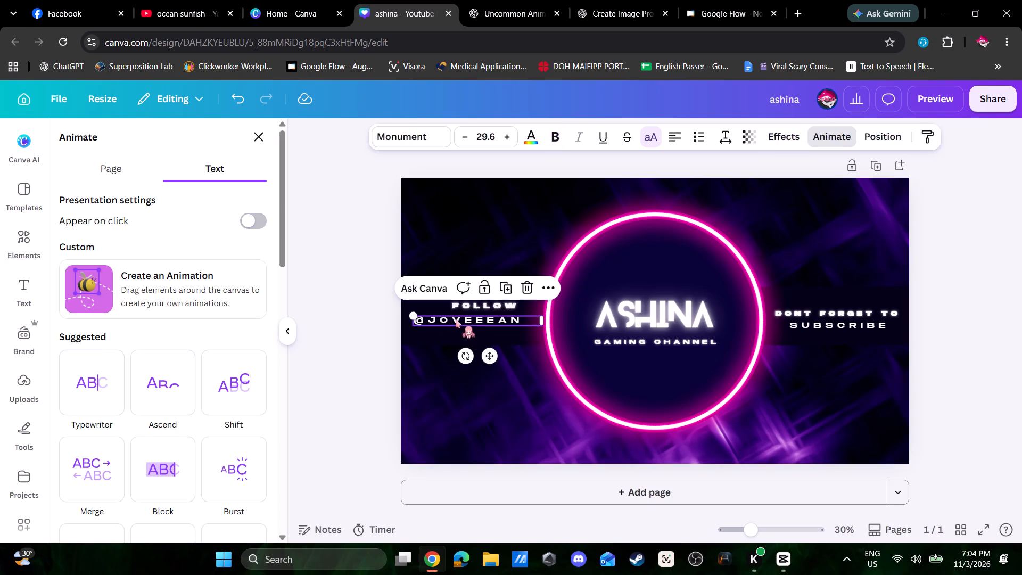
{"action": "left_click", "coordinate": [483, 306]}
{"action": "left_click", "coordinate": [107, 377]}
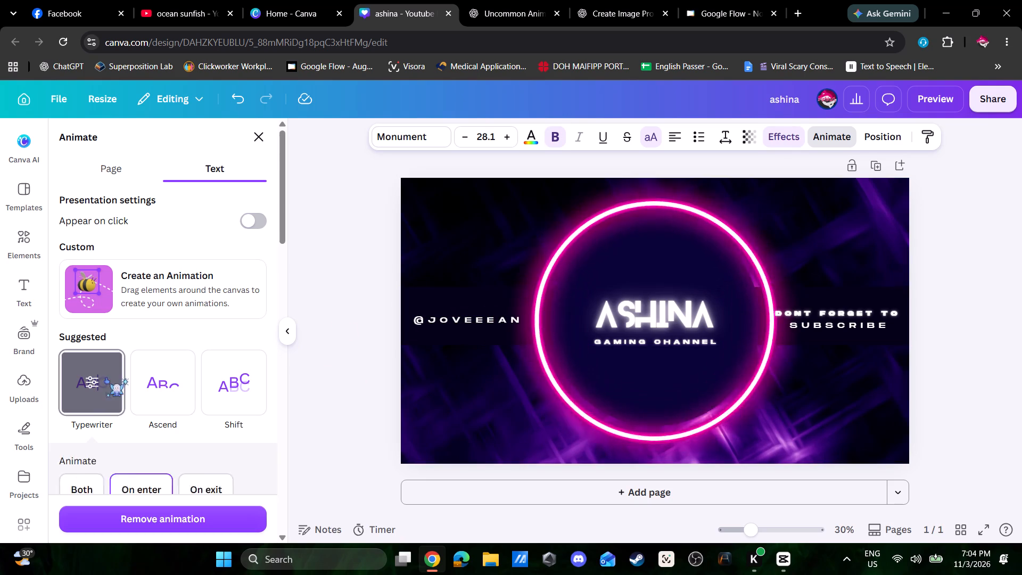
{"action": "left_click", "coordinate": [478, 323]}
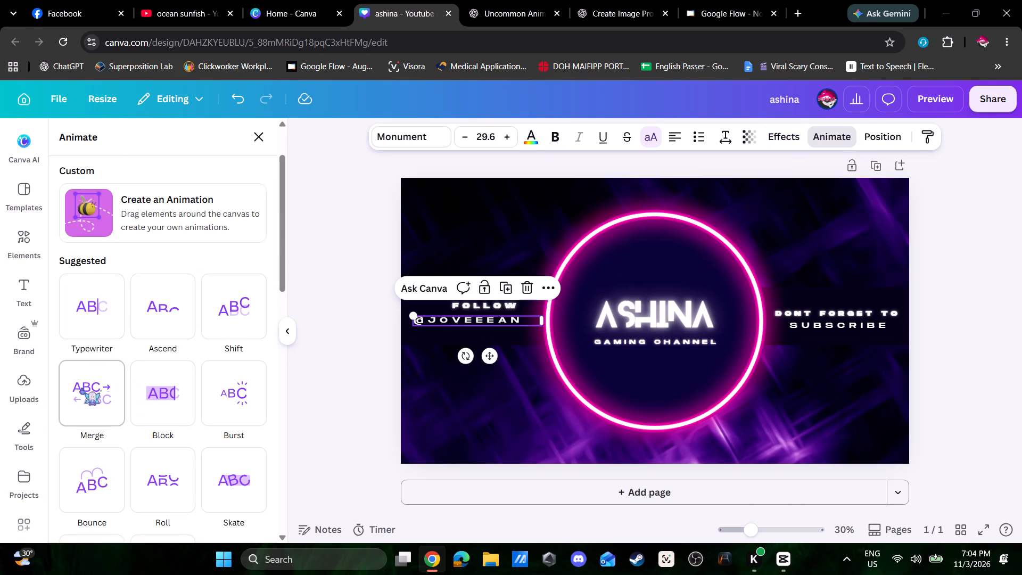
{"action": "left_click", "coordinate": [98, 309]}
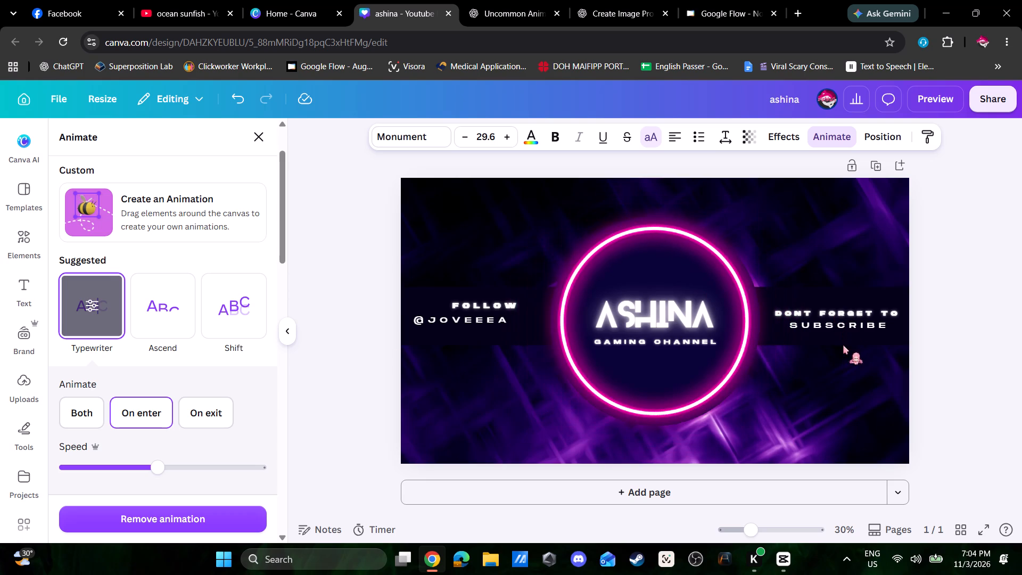
Apply the Ascend text animation to the DONT FORGET TO text.
{"action": "left_click", "coordinate": [845, 313]}
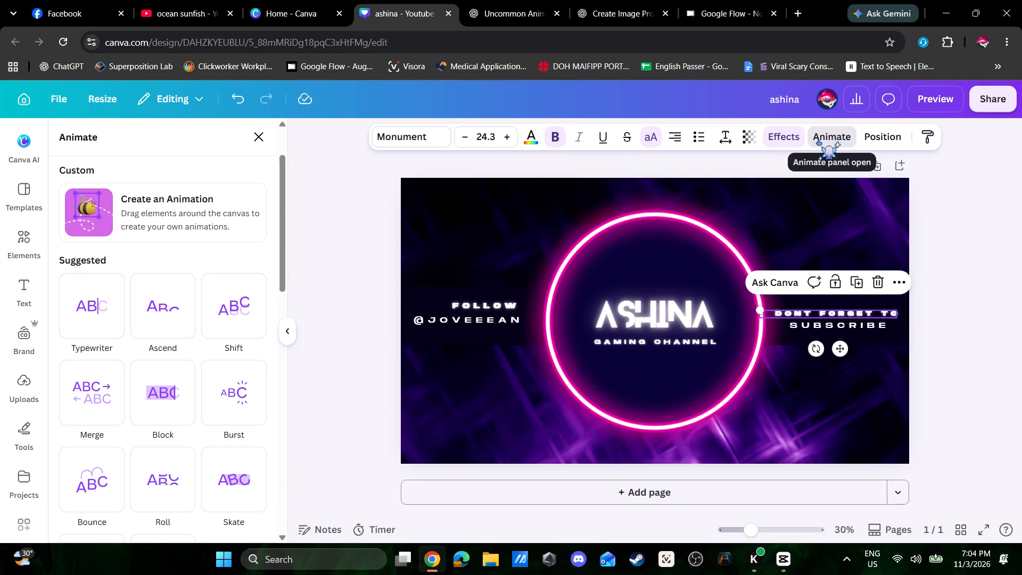
{"action": "left_click", "coordinate": [819, 139]}
{"action": "left_click", "coordinate": [825, 138]}
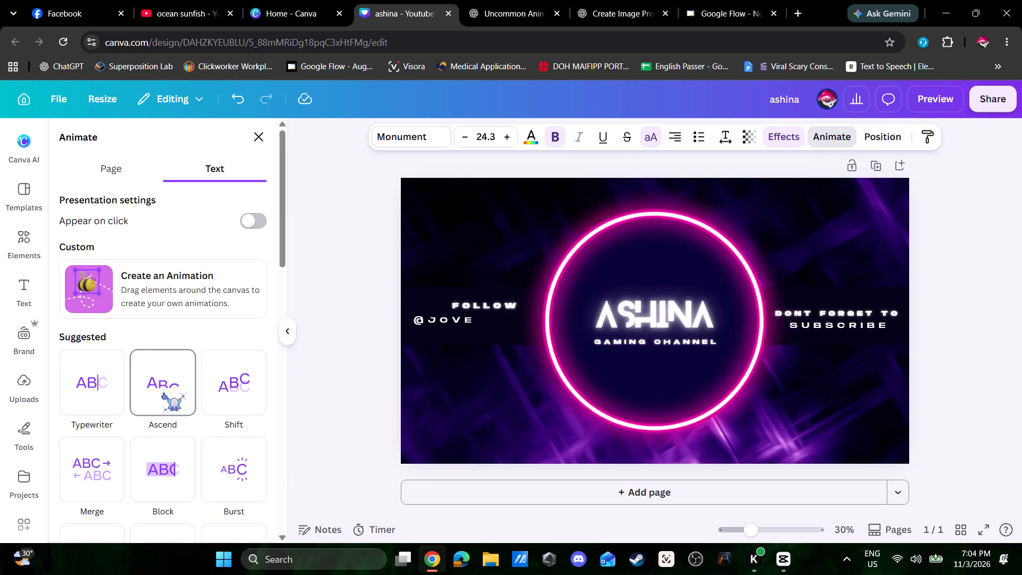
{"action": "left_click", "coordinate": [164, 391]}
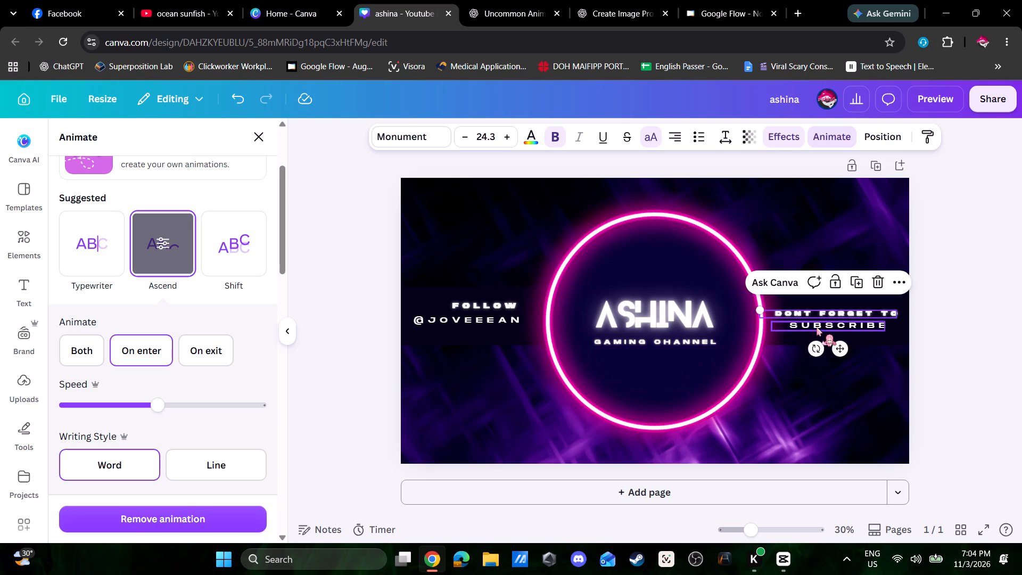
Change the animation of the FOLLOW text and the handle text beneath it to Ascend.
{"action": "left_click", "coordinate": [479, 308]}
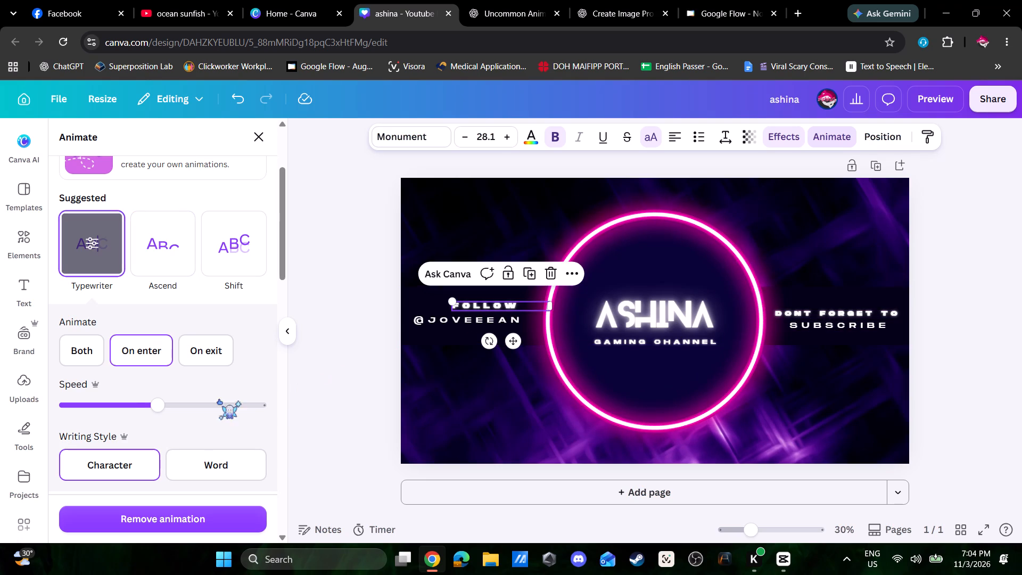
{"action": "scroll", "coordinate": [154, 361], "scroll_direction": "up", "scroll_amount": 3}
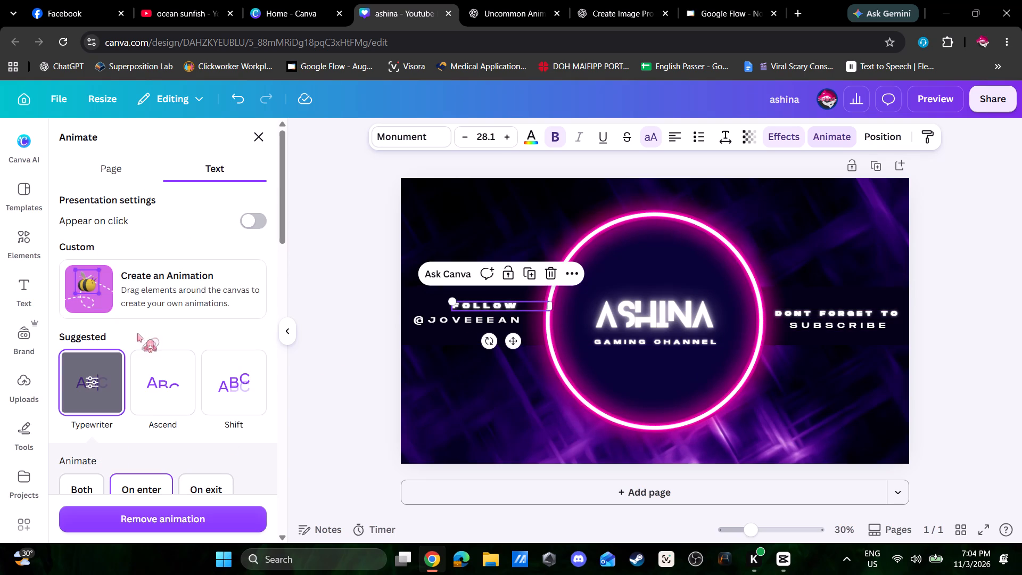
{"action": "scroll", "coordinate": [137, 334], "scroll_direction": "up", "scroll_amount": 1}
{"action": "left_click", "coordinate": [256, 140]}
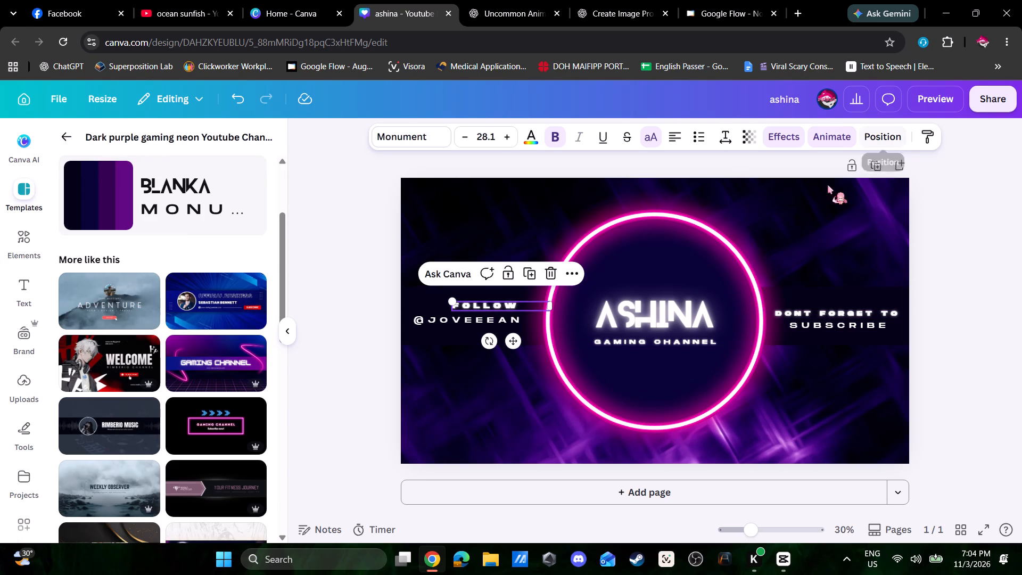
{"action": "left_click", "coordinate": [837, 139]}
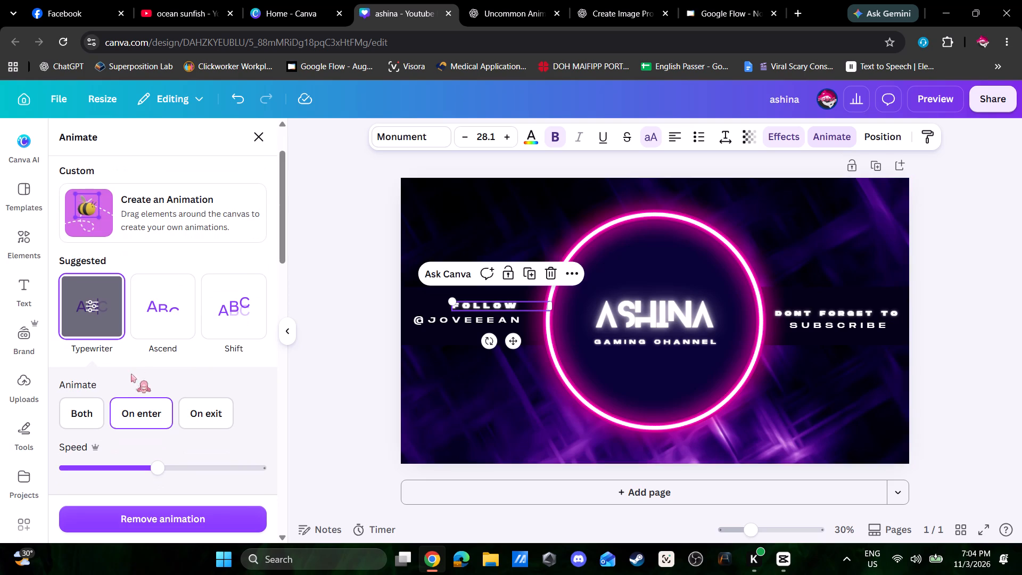
{"action": "left_click", "coordinate": [160, 308]}
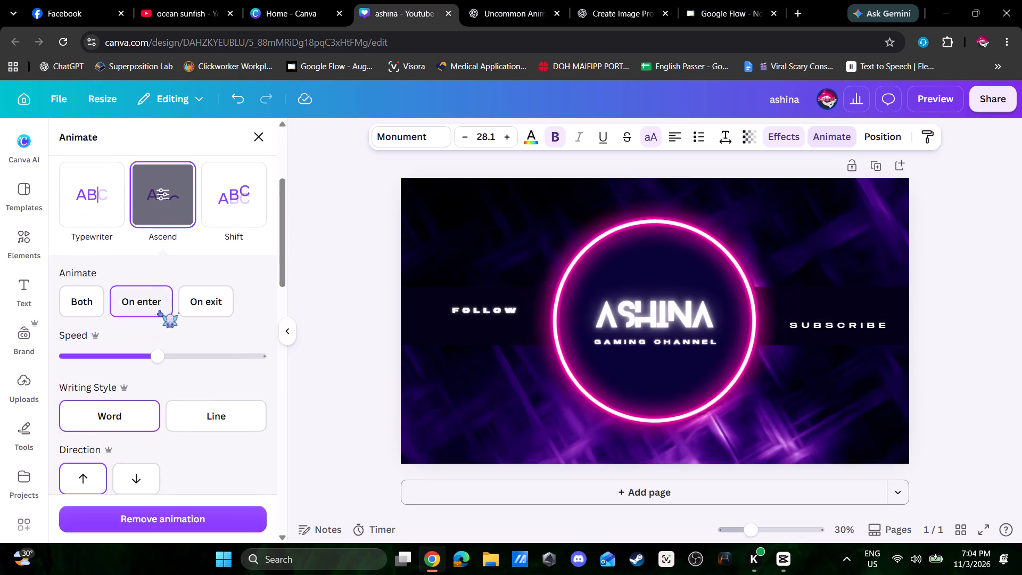
{"action": "left_click", "coordinate": [460, 320]}
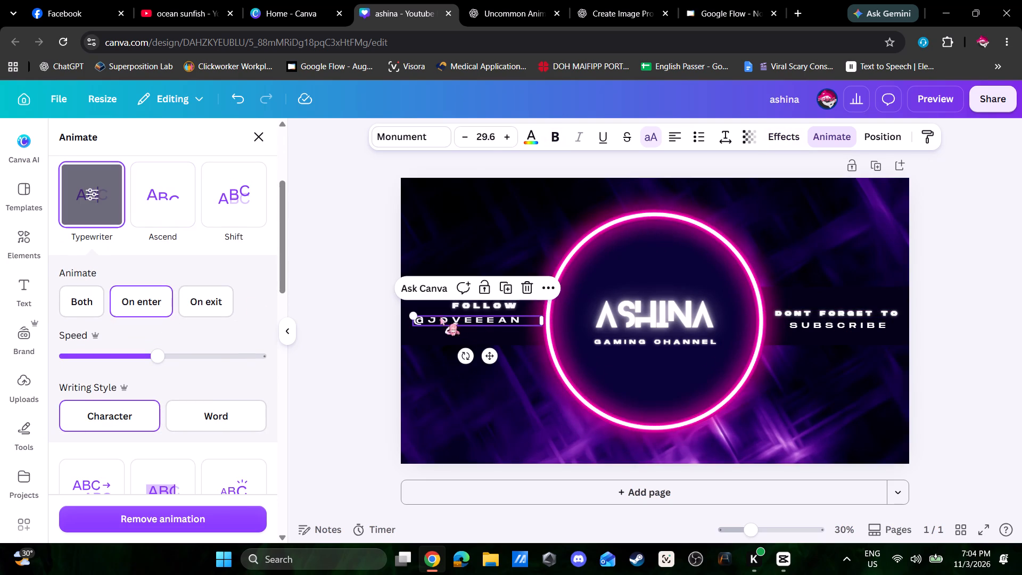
{"action": "left_click", "coordinate": [178, 212]}
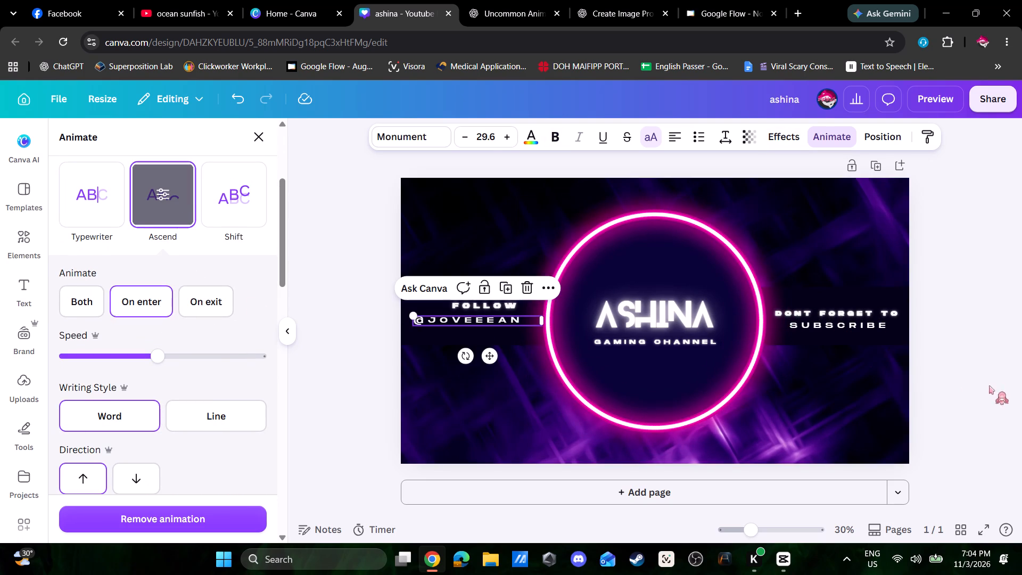
Apply the Ascend text animation to the SUBSCRIBE text.
{"action": "left_click", "coordinate": [853, 327]}
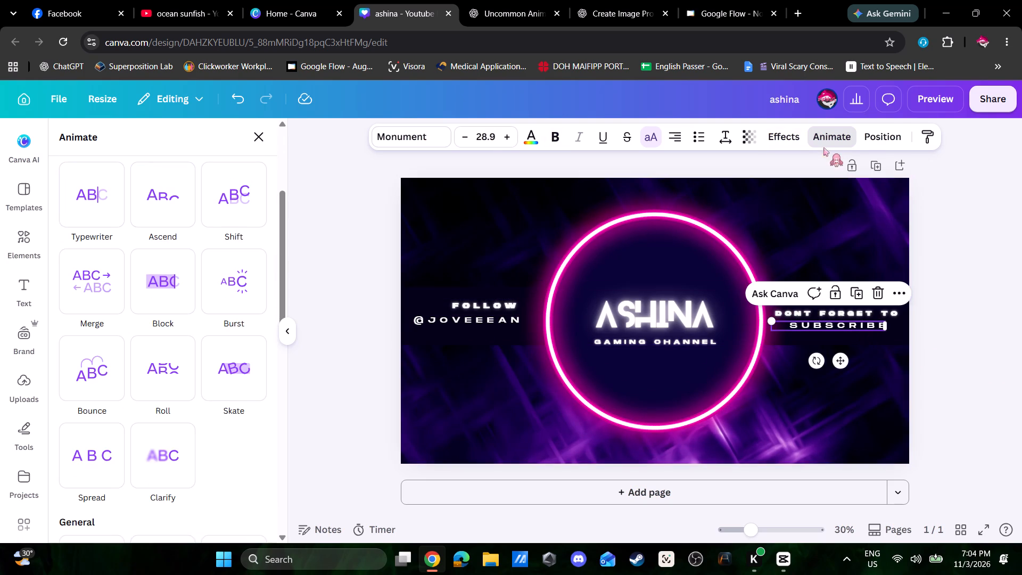
{"action": "left_click", "coordinate": [823, 135]}
{"action": "left_click", "coordinate": [823, 135]}
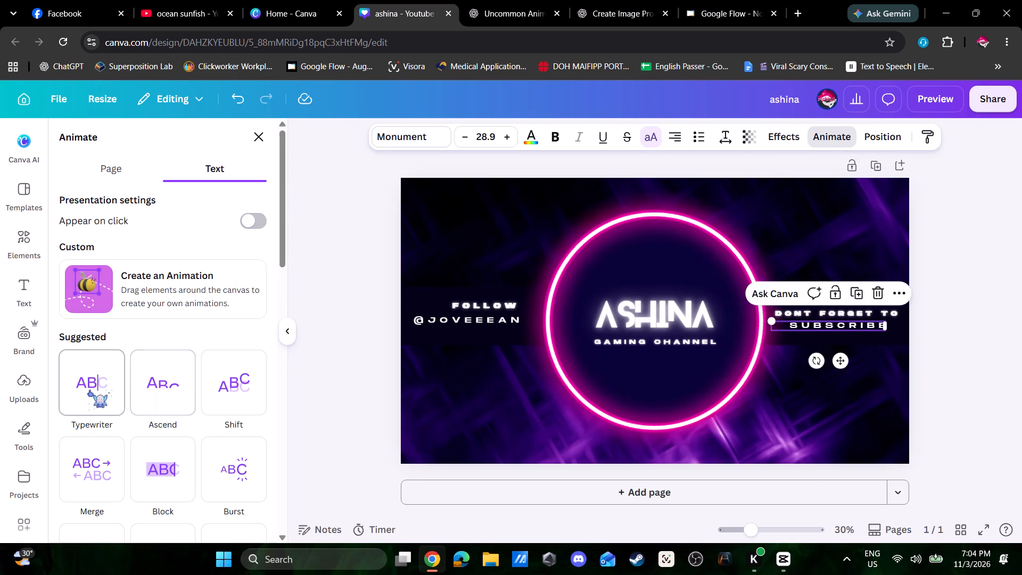
{"action": "left_click", "coordinate": [169, 392]}
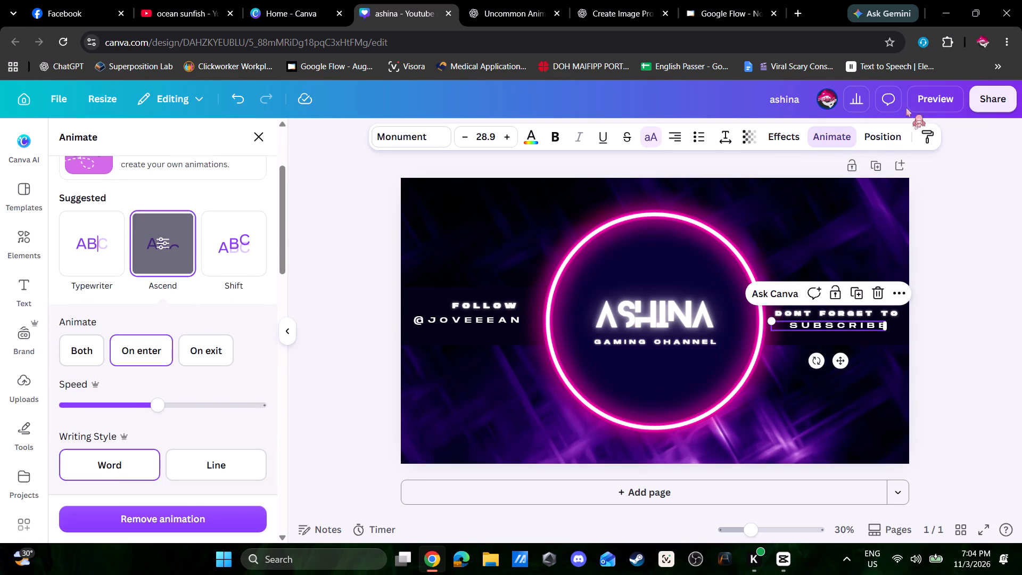
Preview the whole banner to check how the side text animations play, and return to the editor.
{"action": "left_click", "coordinate": [988, 106]}
{"action": "left_click", "coordinate": [931, 98]}
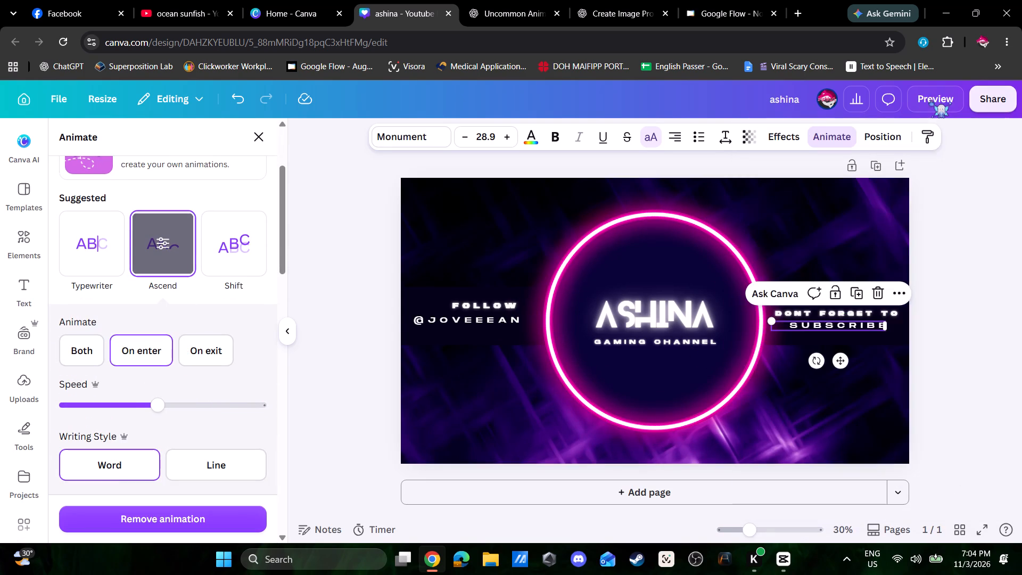
{"action": "left_click", "coordinate": [931, 98]}
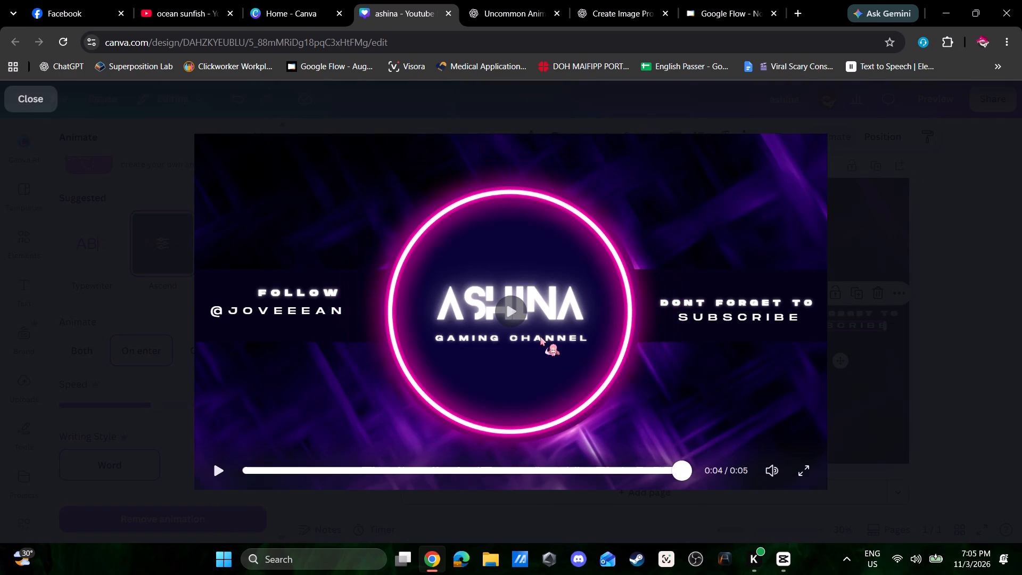
{"action": "left_click", "coordinate": [35, 98]}
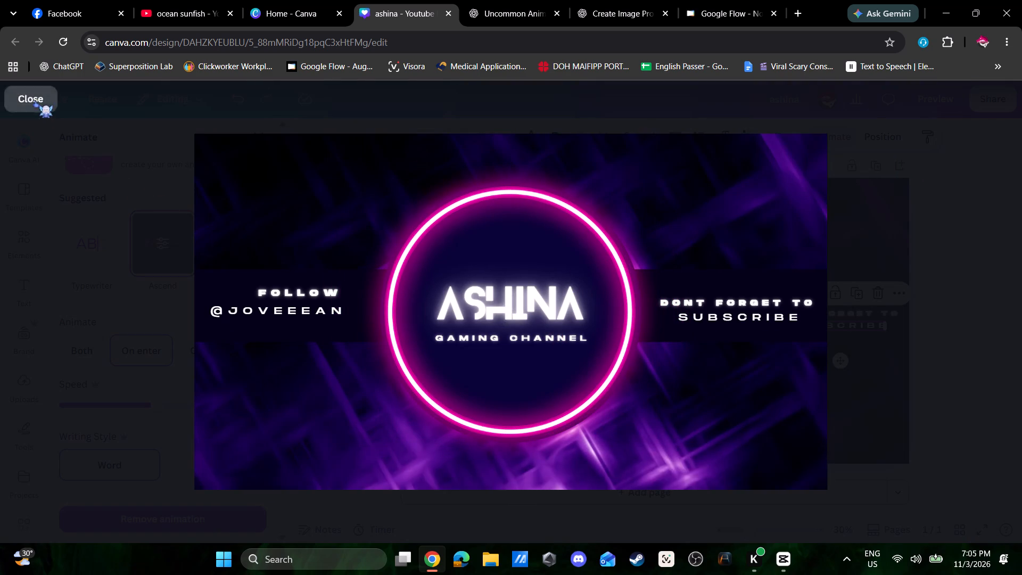
Apply the Clarify text animation to the large ASHINA title inside the neon ring.
{"action": "left_click", "coordinate": [660, 319]}
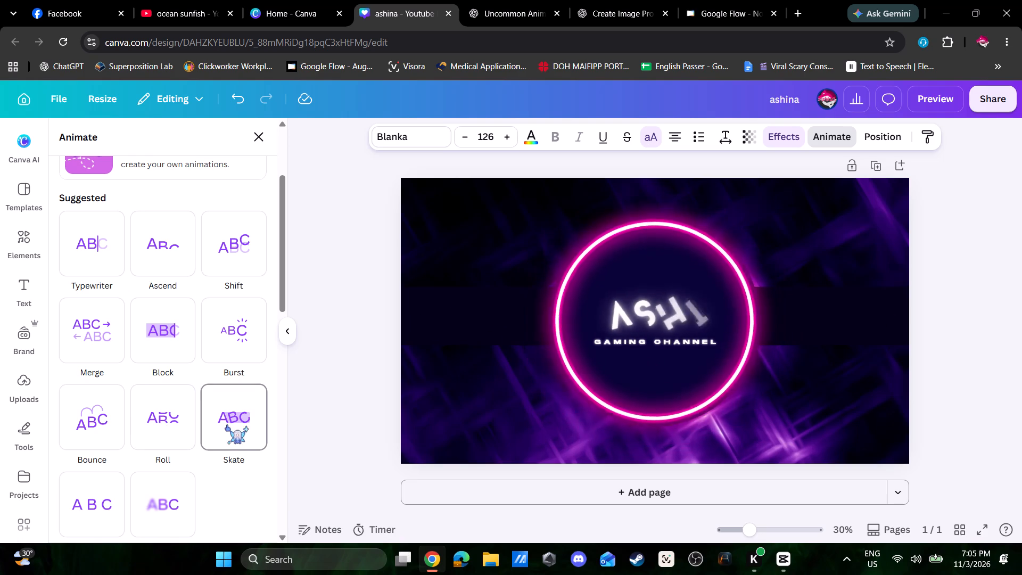
{"action": "scroll", "coordinate": [194, 436], "scroll_direction": "down", "scroll_amount": 2}
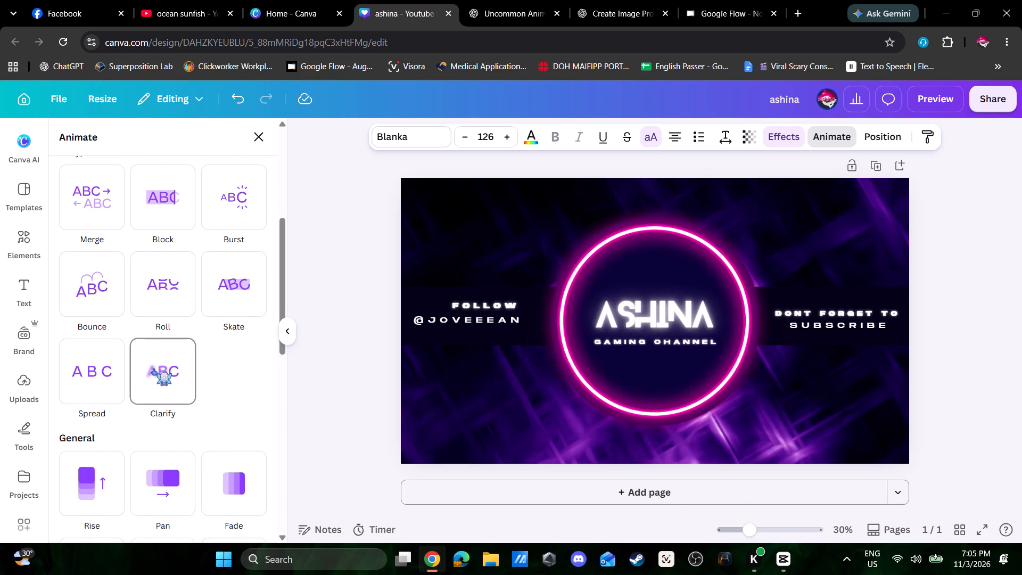
{"action": "left_click", "coordinate": [154, 366]}
Apply the Blur animation to the GAMING CHANNEL text below the ASHINA title.
{"action": "left_click", "coordinate": [624, 334]}
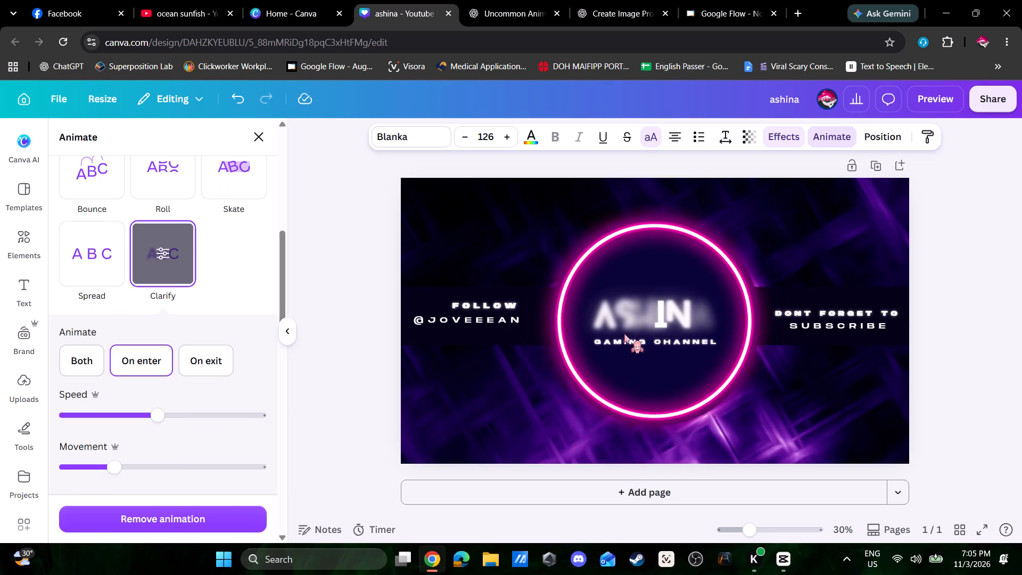
{"action": "left_click", "coordinate": [634, 340]}
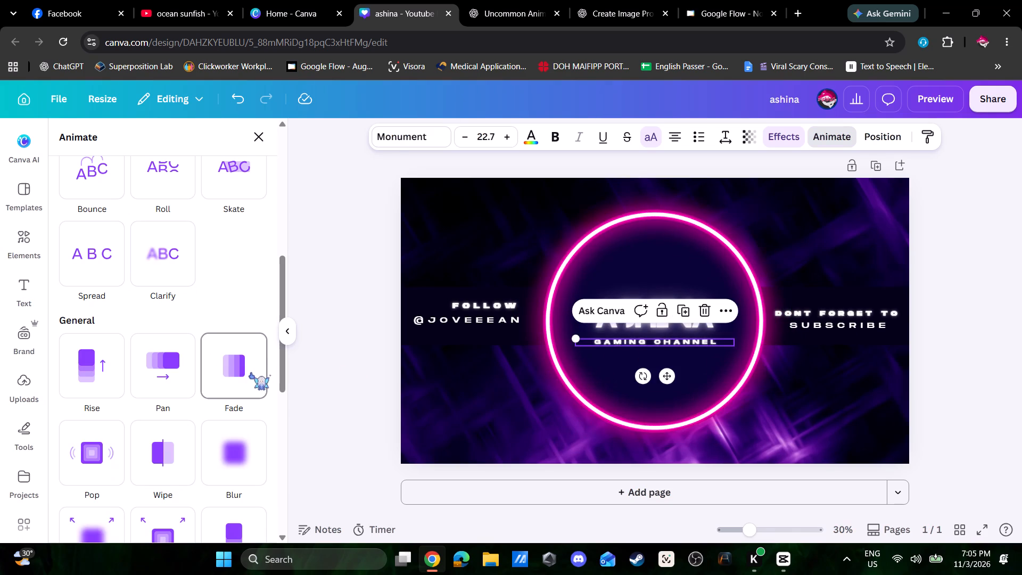
{"action": "left_click", "coordinate": [236, 456]}
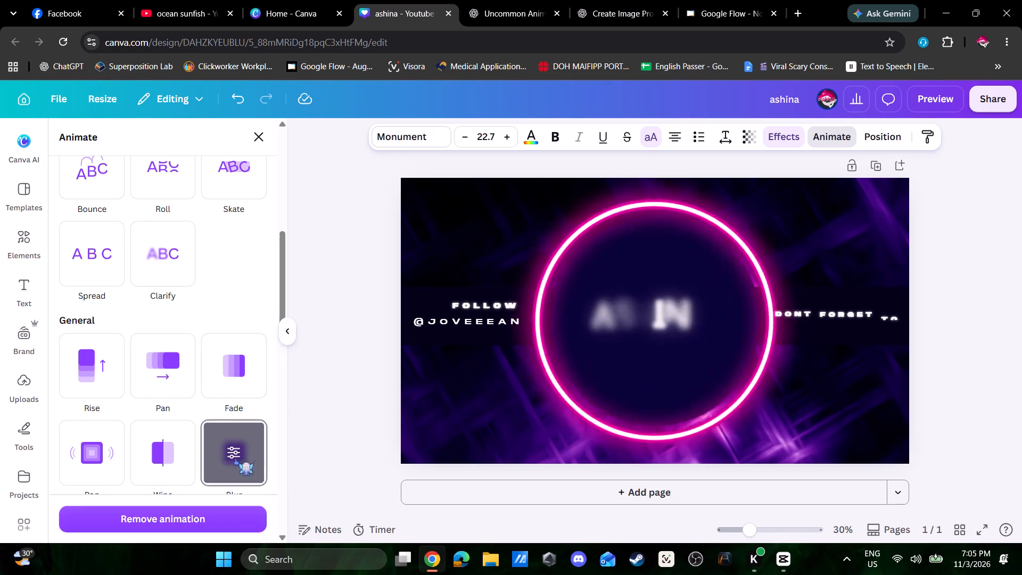
Preview the banner again with the animated title and subtitle, and return to the editor.
{"action": "left_click", "coordinate": [924, 98]}
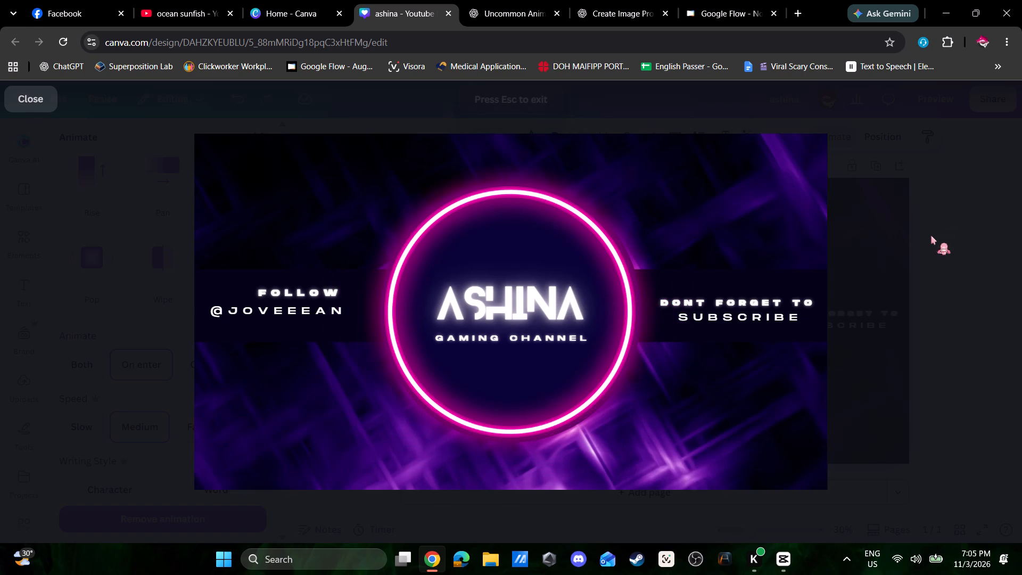
{"action": "left_click", "coordinate": [983, 307]}
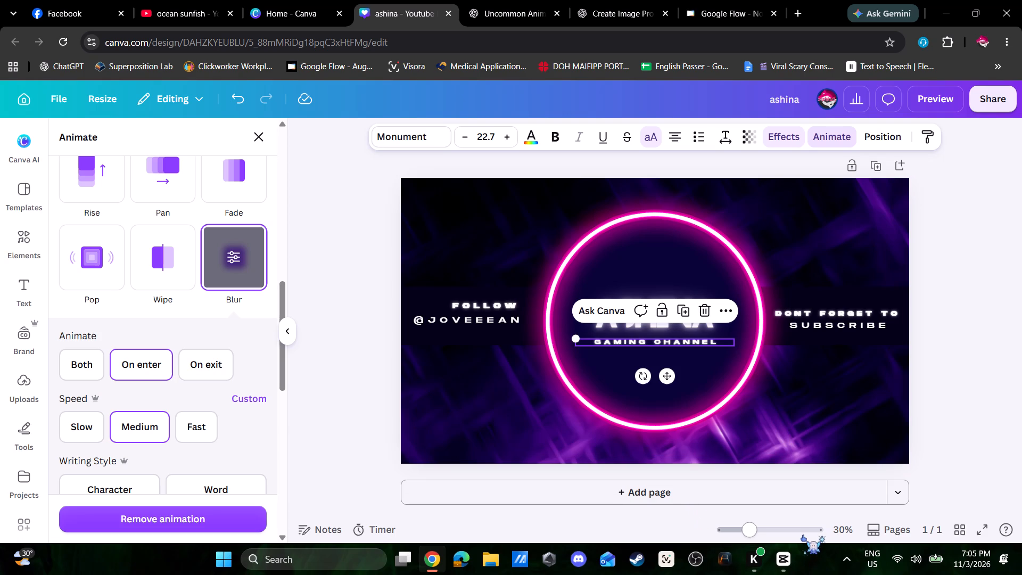
Examine the Blur animation's timing, speed and writing style settings for the GAMING CHANNEL text.
{"action": "scroll", "coordinate": [201, 360], "scroll_direction": "down", "scroll_amount": 1}
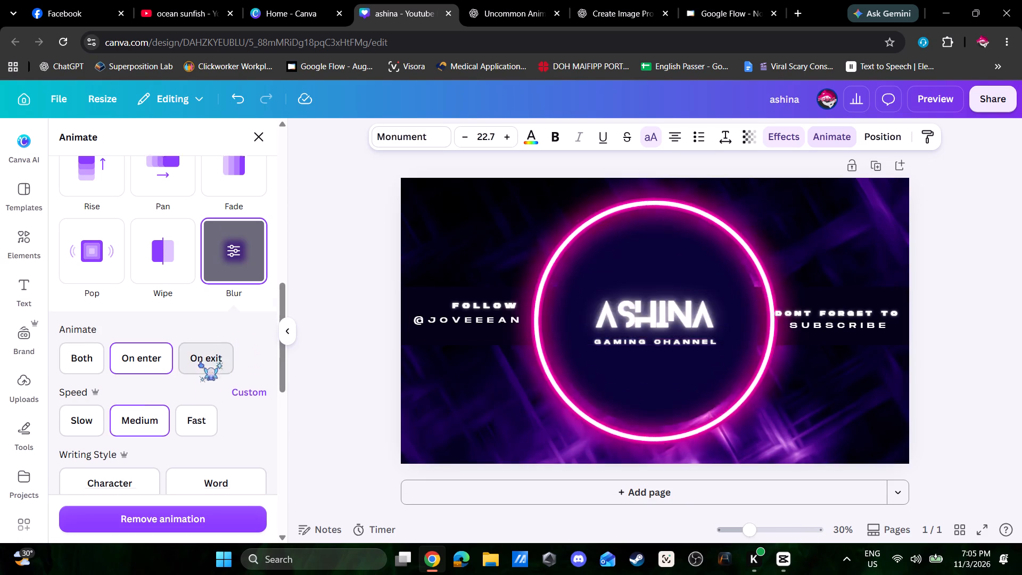
{"action": "scroll", "coordinate": [228, 372], "scroll_direction": "down", "scroll_amount": 1}
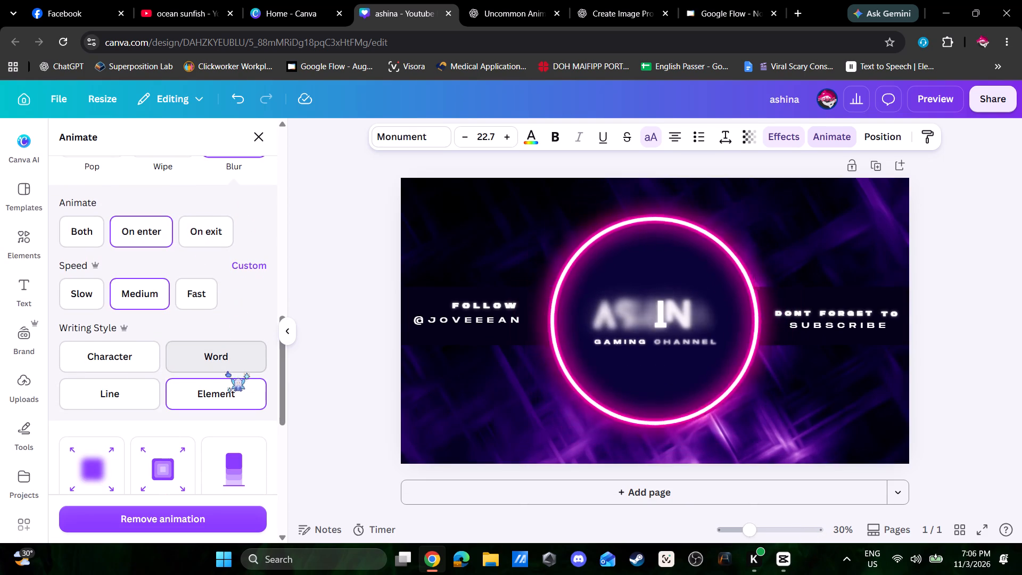
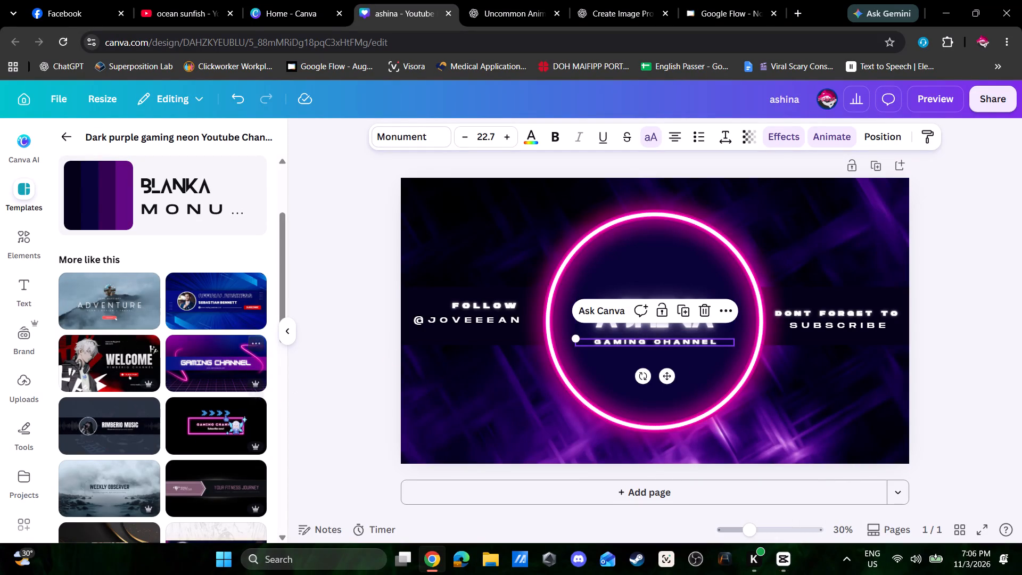
Enlarge the ASHINA title to about size 178 and centre it inside the neon ring.
{"action": "left_click", "coordinate": [675, 280]}
{"action": "left_click", "coordinate": [665, 310]}
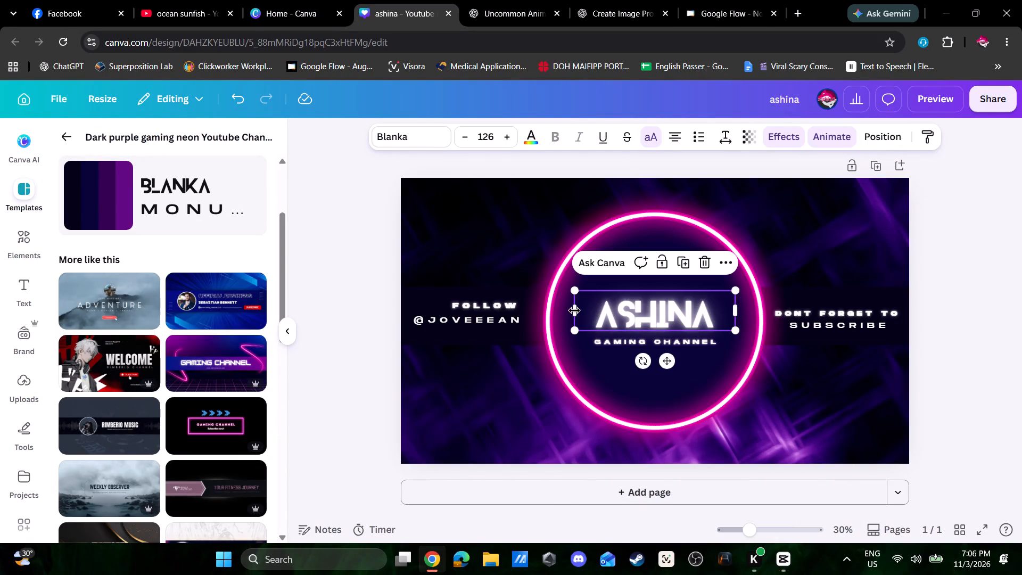
{"action": "left_click_drag", "start_coordinate": [573, 310], "coordinate": [611, 309]}
{"action": "left_click_drag", "start_coordinate": [614, 292], "coordinate": [569, 277]}
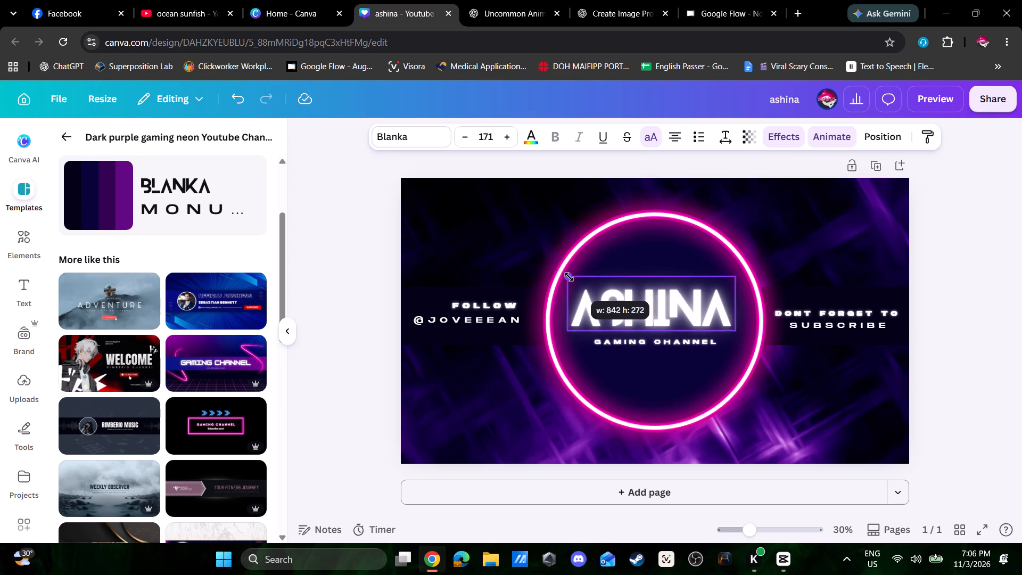
{"action": "left_click_drag", "start_coordinate": [569, 277], "coordinate": [568, 277]}
{"action": "left_click_drag", "start_coordinate": [737, 328], "coordinate": [744, 329]}
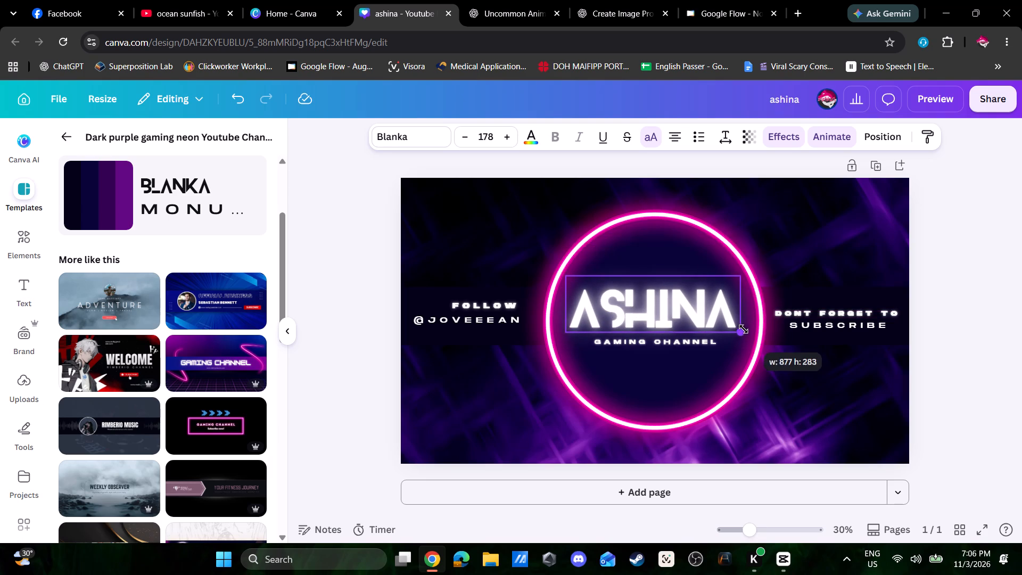
{"action": "left_click_drag", "start_coordinate": [744, 329], "coordinate": [743, 329]}
{"action": "left_click_drag", "start_coordinate": [657, 309], "coordinate": [656, 315]}
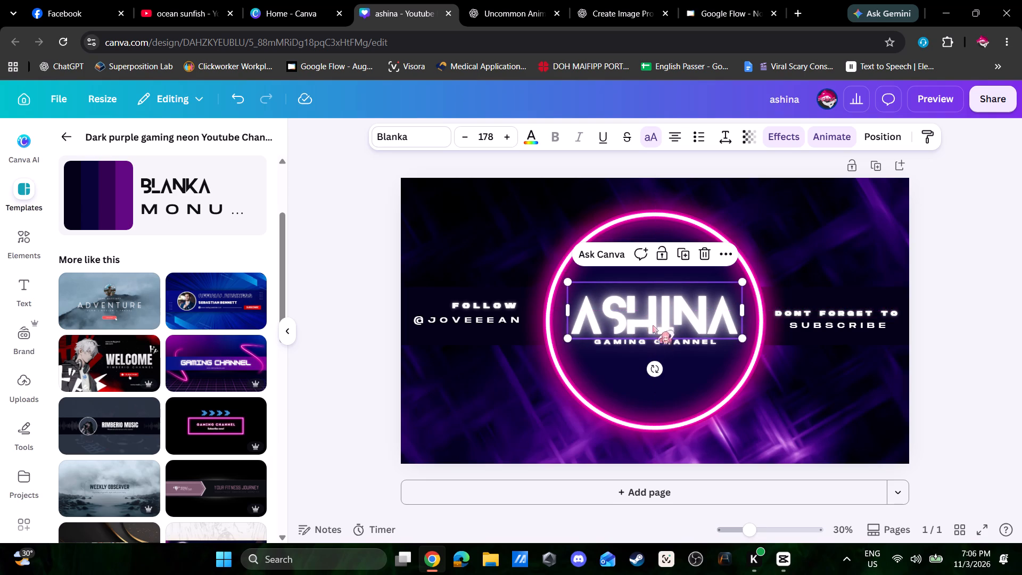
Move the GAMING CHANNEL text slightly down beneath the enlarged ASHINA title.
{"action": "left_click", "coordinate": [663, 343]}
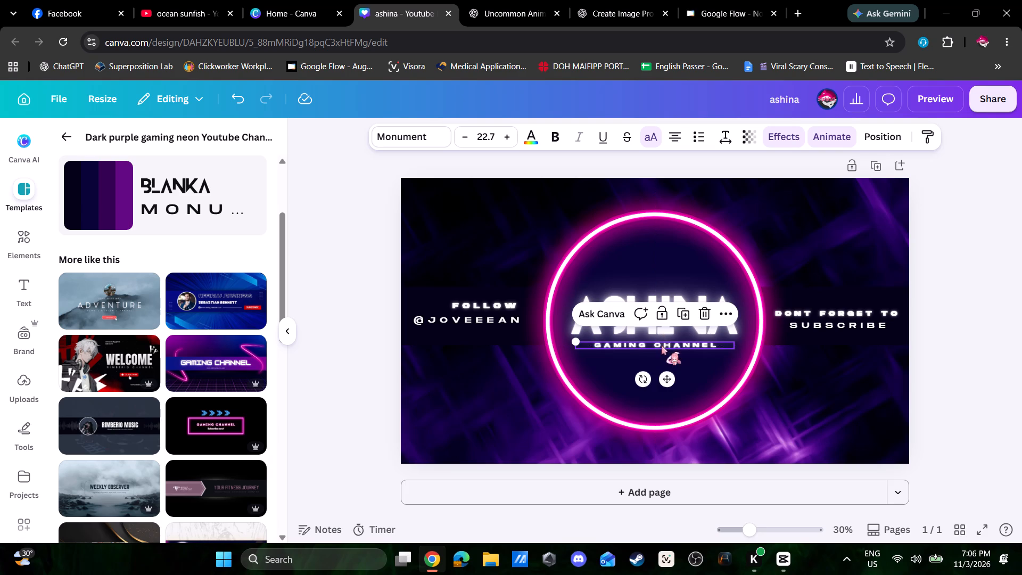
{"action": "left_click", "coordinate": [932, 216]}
Preview the animated banner with the larger title, replay it several times, and return to the editor.
{"action": "left_click", "coordinate": [926, 93]}
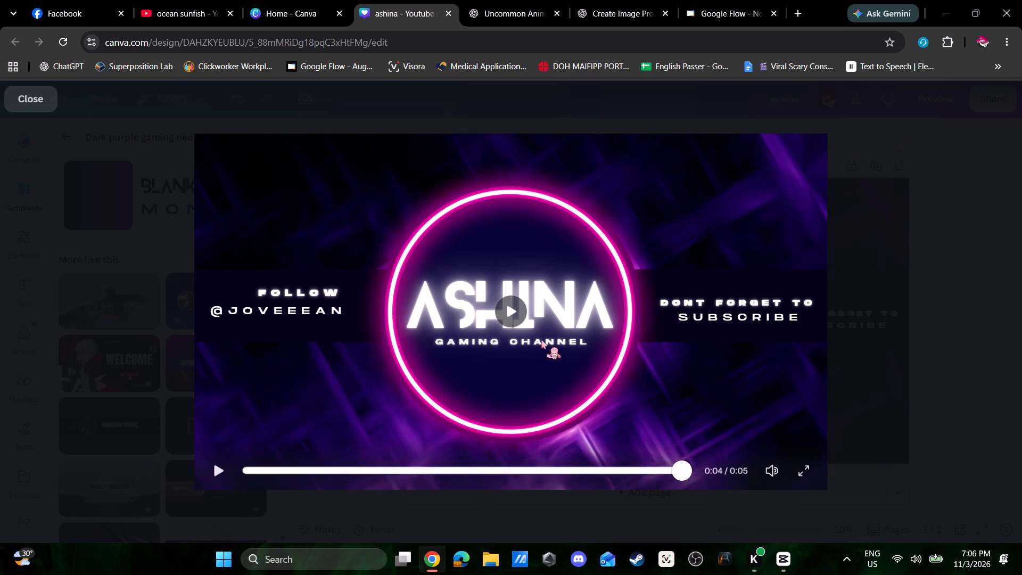
{"action": "left_click", "coordinate": [513, 312]}
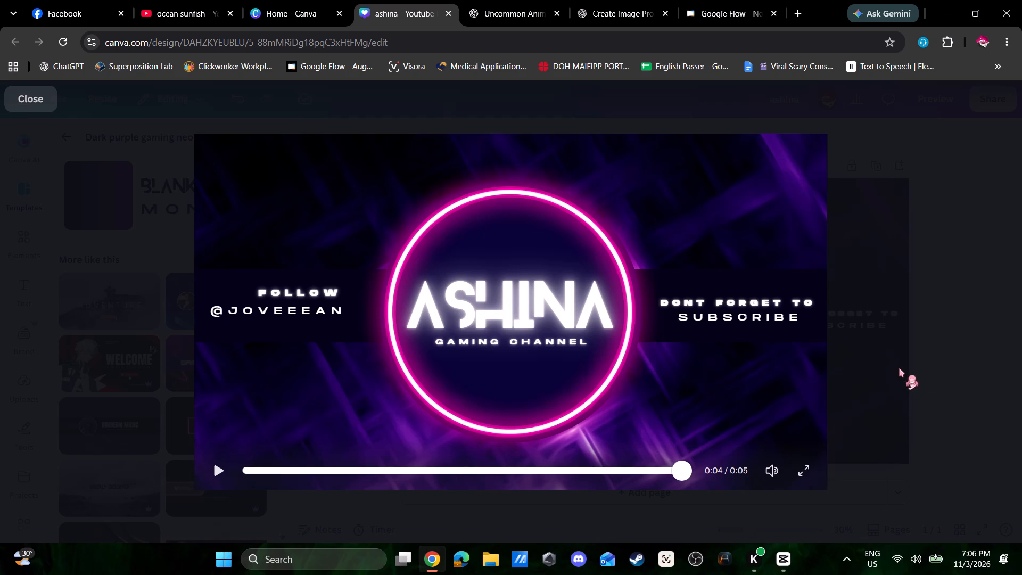
{"action": "left_click", "coordinate": [517, 317]}
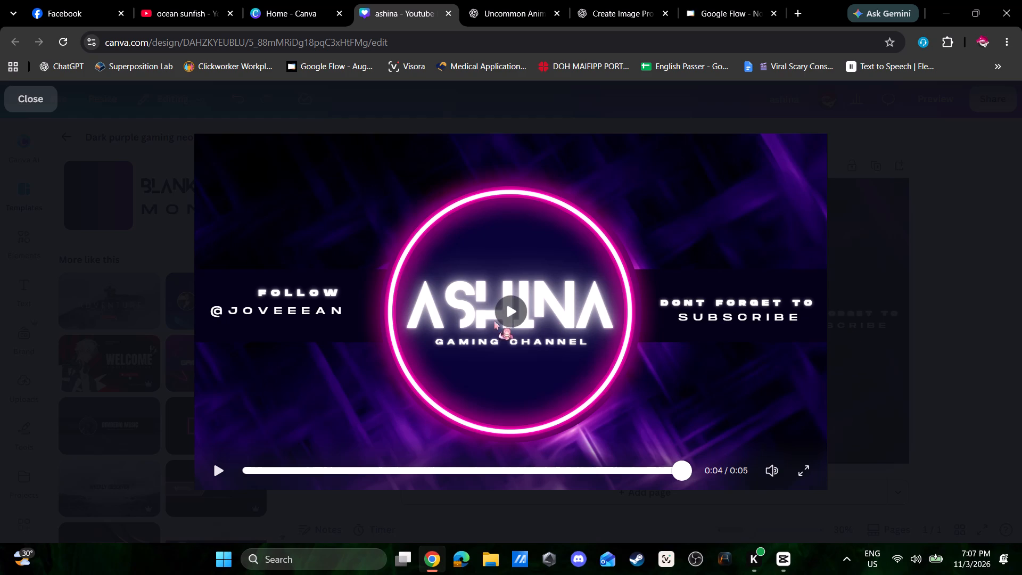
{"action": "left_click", "coordinate": [508, 315]}
{"action": "left_click", "coordinate": [501, 313]}
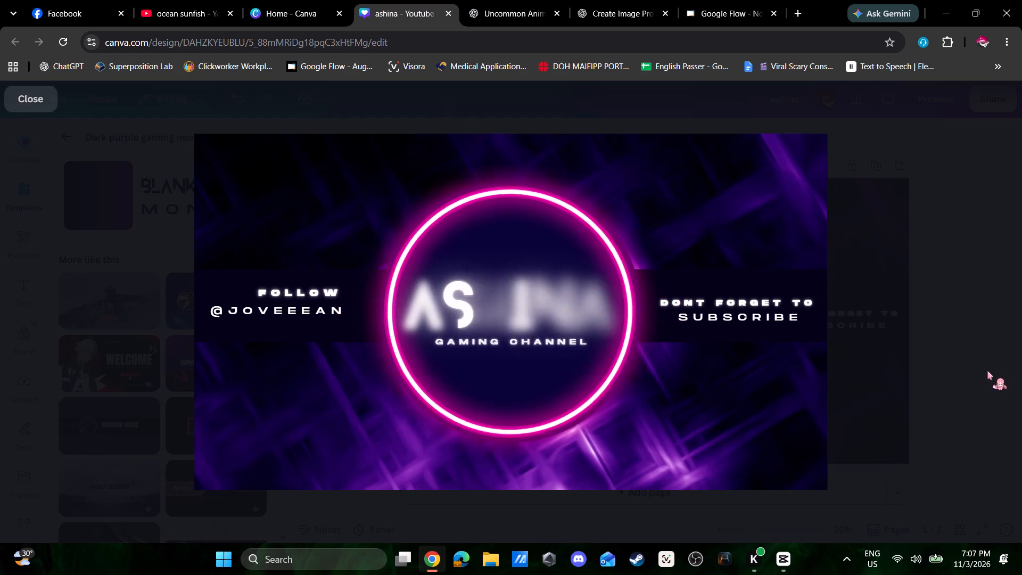
{"action": "left_click", "coordinate": [966, 367]}
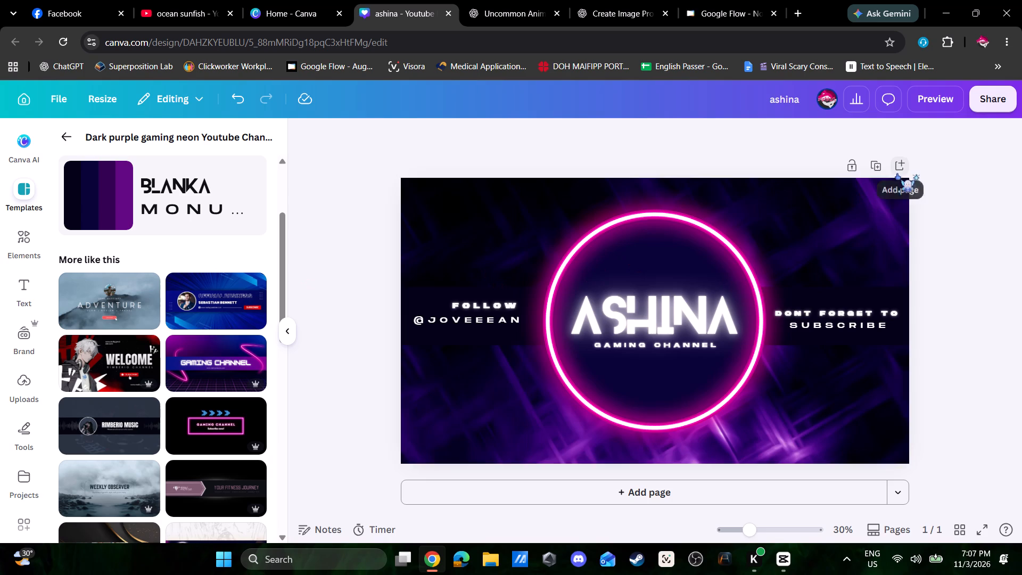
Narrow the FOLLOW text box to fit its word and enlarge the text to about size 32.2.
{"action": "left_click", "coordinate": [491, 303]}
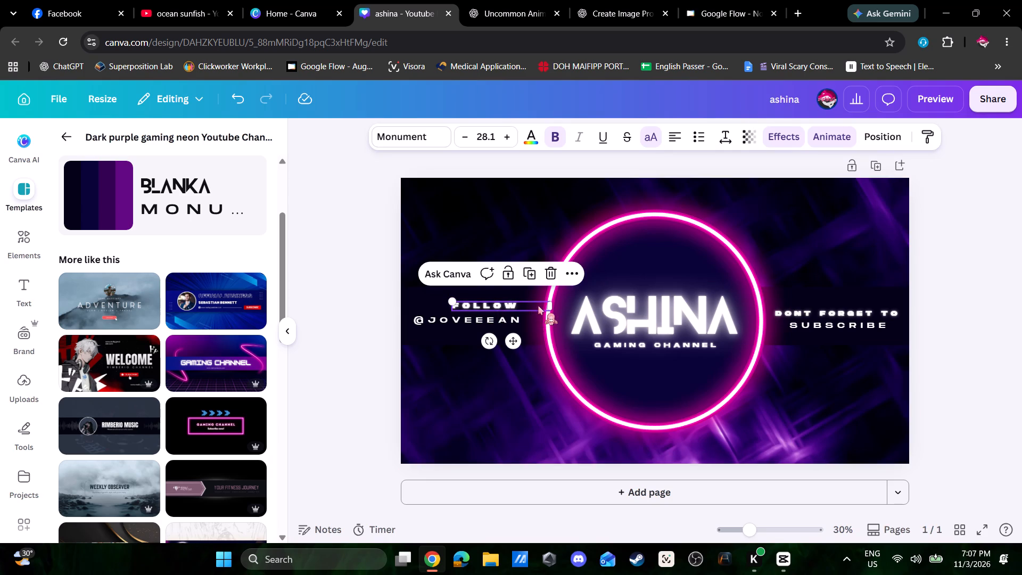
{"action": "left_click_drag", "start_coordinate": [551, 305], "coordinate": [523, 308]}
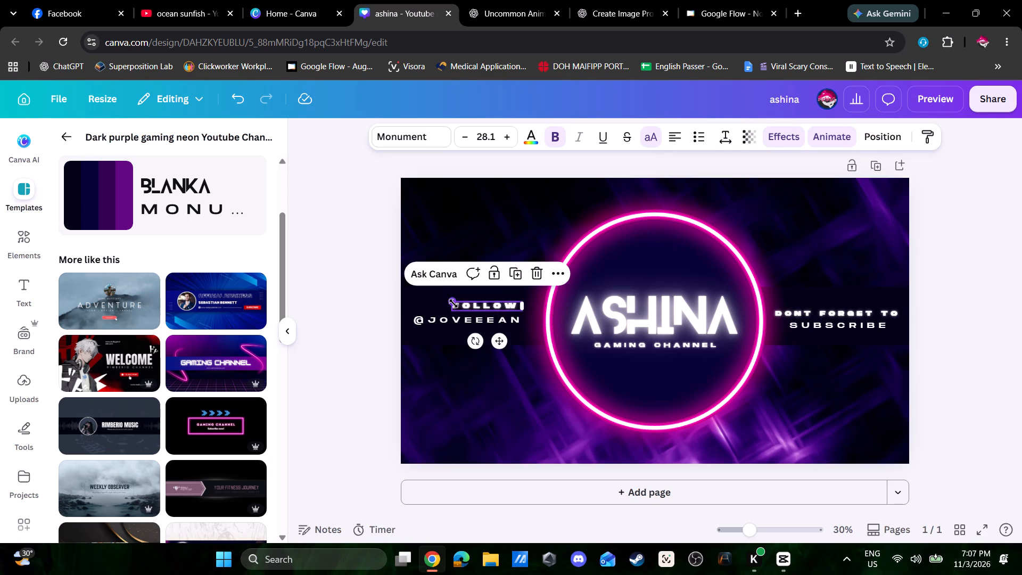
{"action": "left_click_drag", "start_coordinate": [454, 303], "coordinate": [446, 285]}
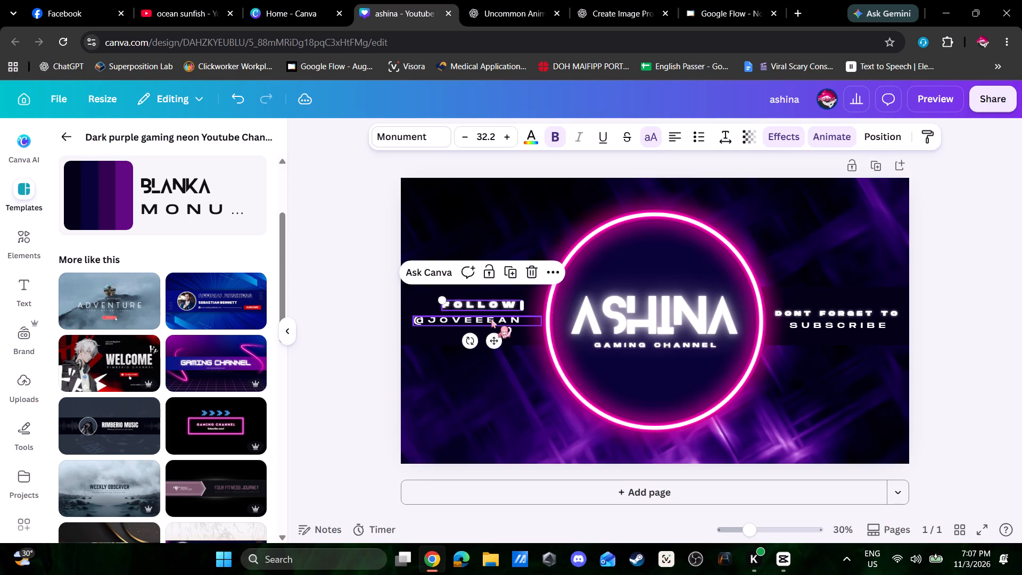
Enlarge the channel handle text to about size 32.1, narrow its box, and place it just below FOLLOW.
{"action": "left_click", "coordinate": [491, 320]}
{"action": "left_click_drag", "start_coordinate": [414, 316], "coordinate": [376, 296]}
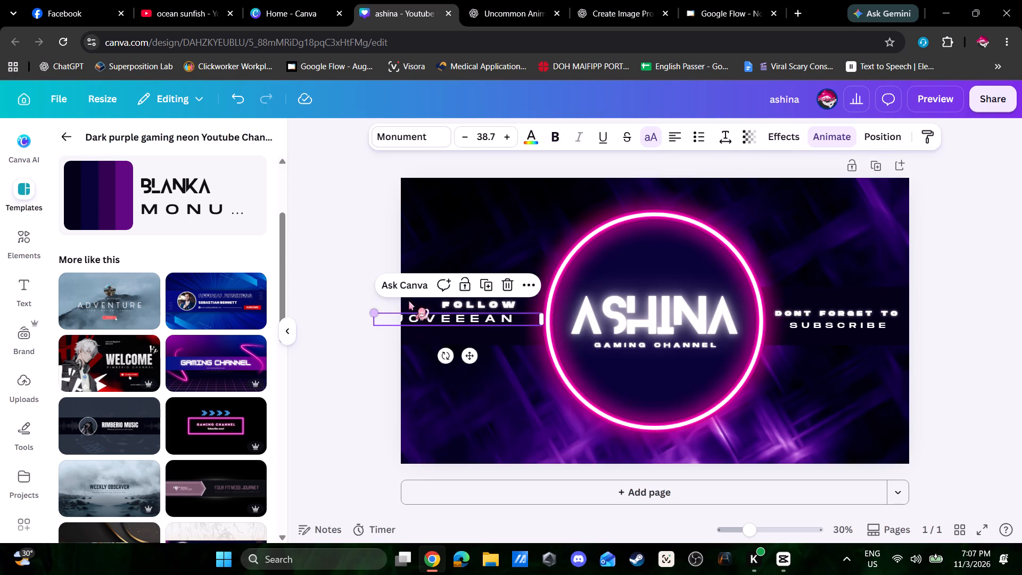
{"action": "left_click_drag", "start_coordinate": [487, 318], "coordinate": [510, 323]}
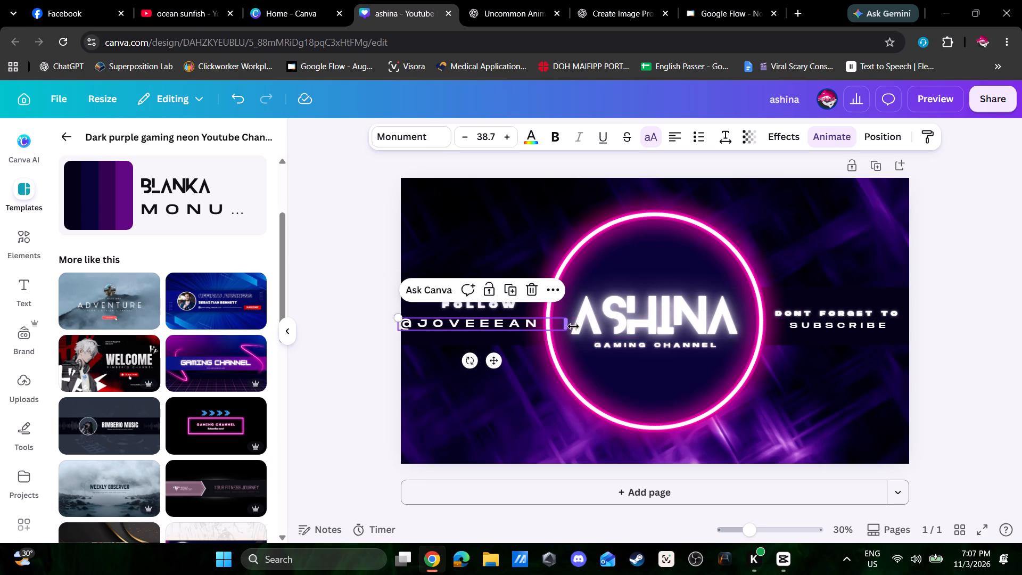
{"action": "left_click_drag", "start_coordinate": [568, 324], "coordinate": [545, 325]}
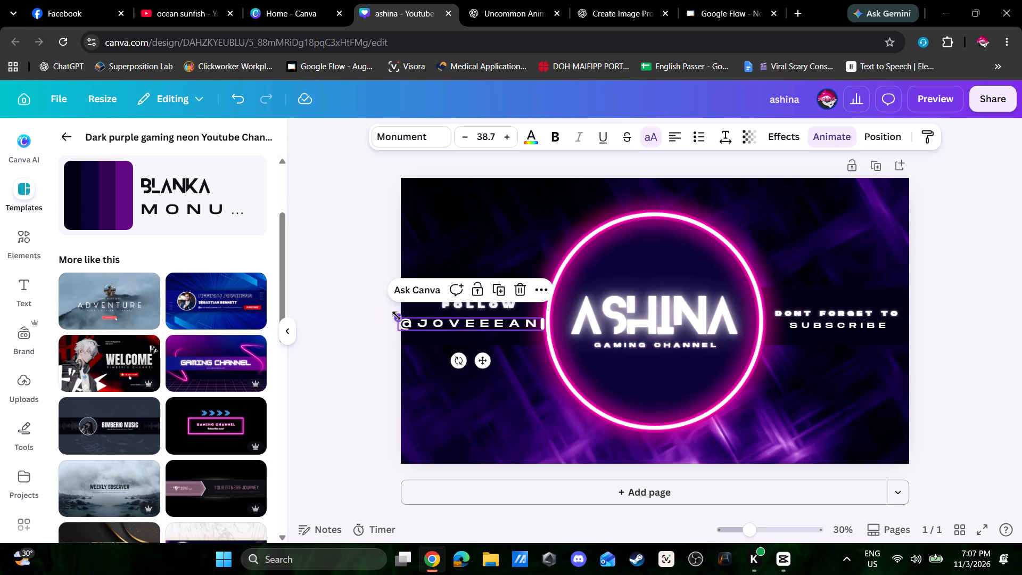
{"action": "left_click_drag", "start_coordinate": [397, 316], "coordinate": [422, 318]}
{"action": "left_click", "coordinate": [502, 325]}
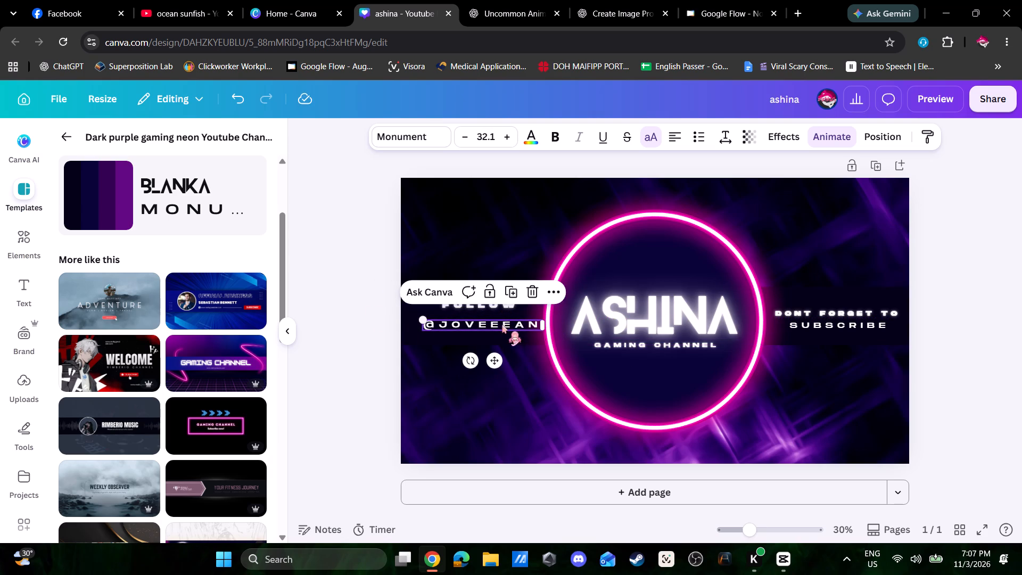
Shift the FOLLOW text sideways so it sits centred above the channel handle.
{"action": "left_click_drag", "start_coordinate": [498, 308], "coordinate": [504, 310]}
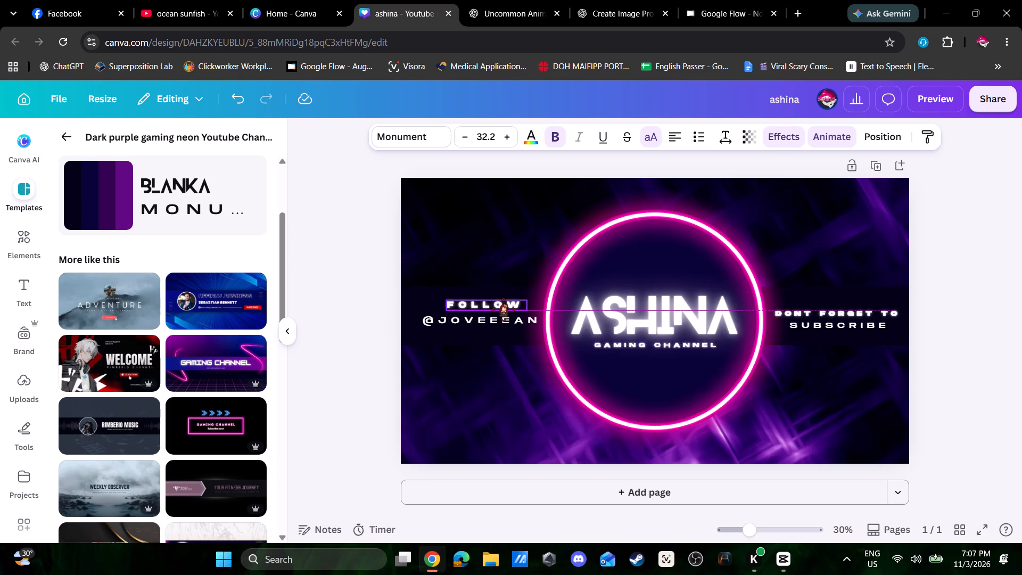
{"action": "left_click_drag", "start_coordinate": [504, 310], "coordinate": [506, 310]}
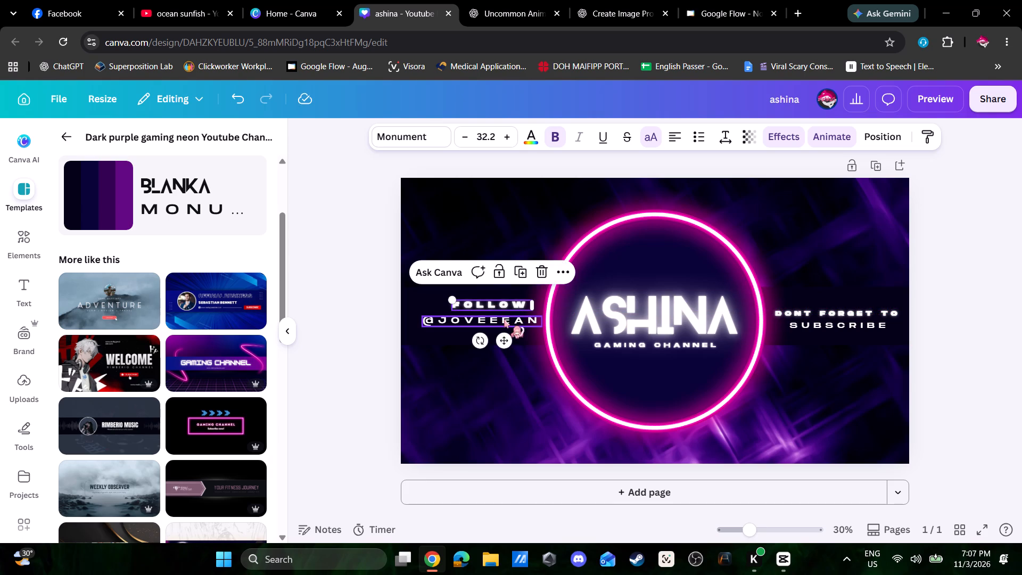
{"action": "left_click", "coordinate": [947, 281]}
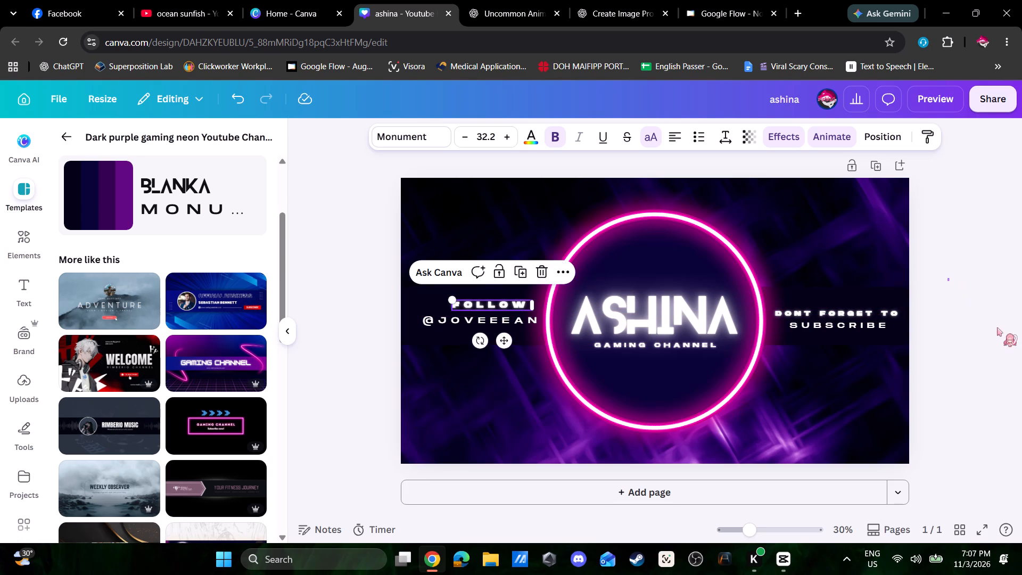
Preview the banner with the resized FOLLOW and handle texts, and return to the editor.
{"action": "left_click", "coordinate": [943, 102]}
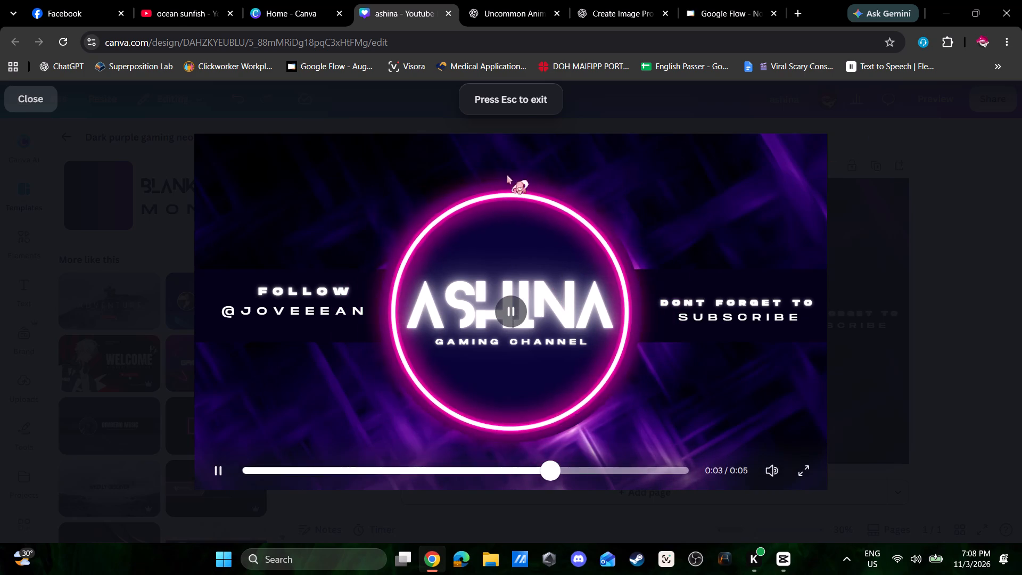
{"action": "left_click", "coordinate": [487, 100]}
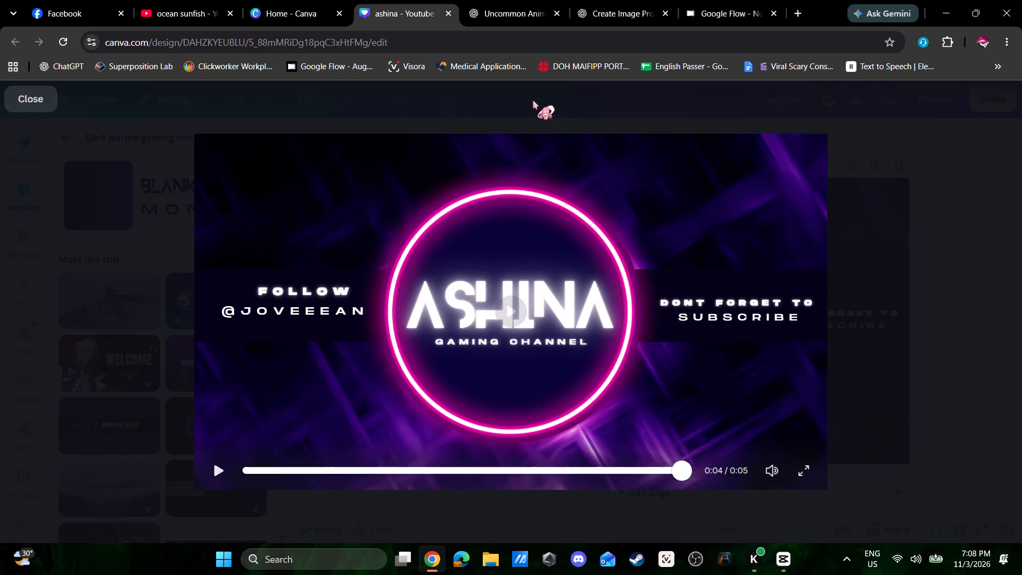
{"action": "left_click", "coordinate": [33, 98]}
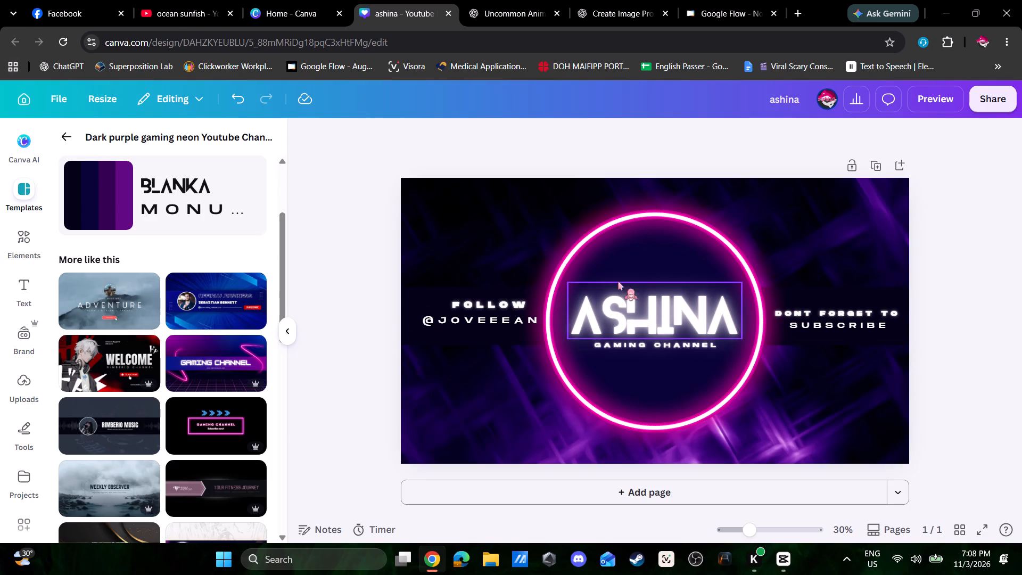
Reduce the ASHINA title to about size 170 and recentre it inside the neon ring.
{"action": "left_click", "coordinate": [620, 310]}
{"action": "left_click_drag", "start_coordinate": [569, 283], "coordinate": [584, 288]}
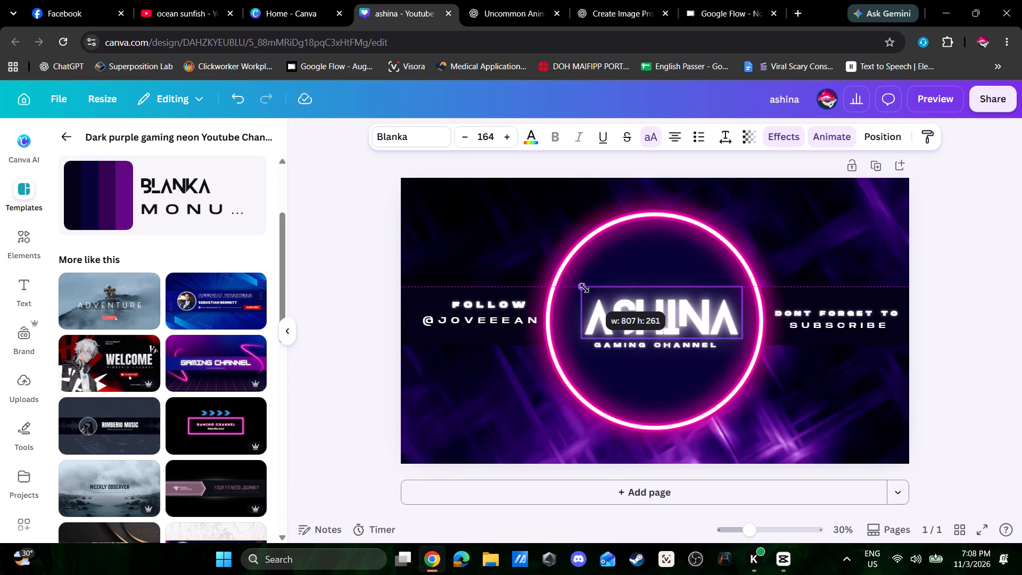
{"action": "left_click_drag", "start_coordinate": [584, 288], "coordinate": [576, 288]}
{"action": "left_click", "coordinate": [682, 310]}
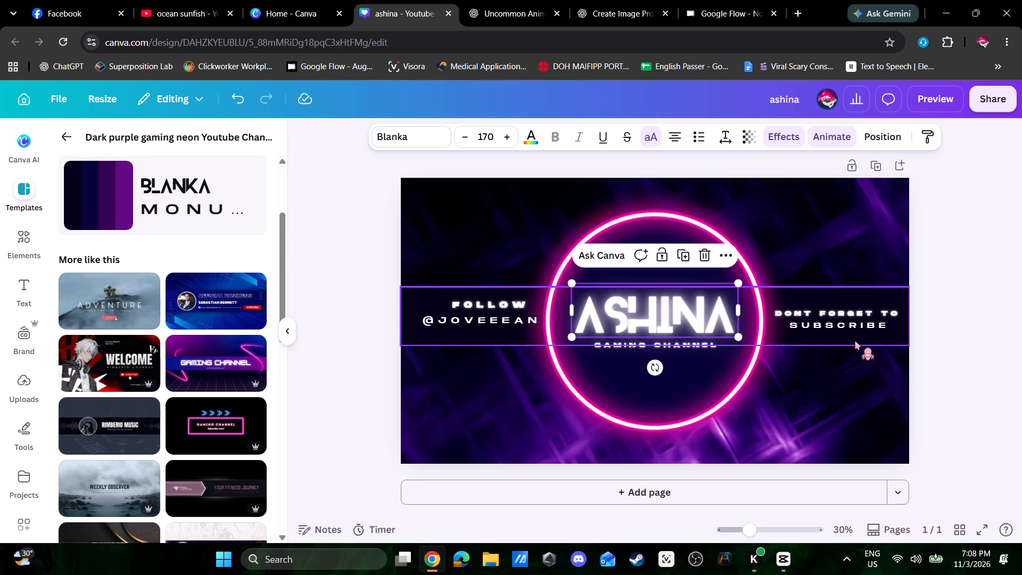
Move the GAMING CHANNEL text slightly up, closer to the ASHINA title.
{"action": "left_click", "coordinate": [686, 347]}
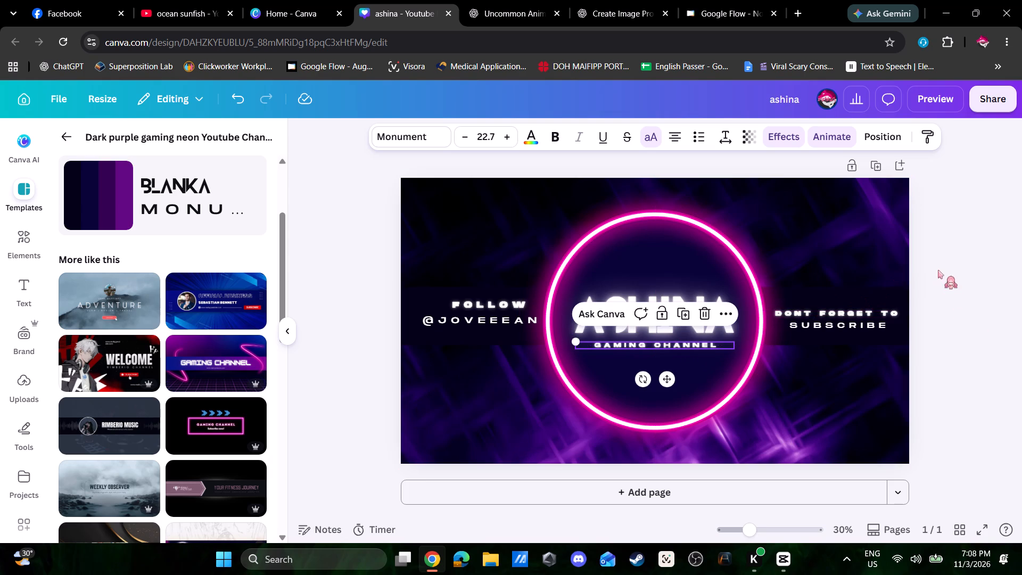
{"action": "left_click", "coordinate": [704, 296]}
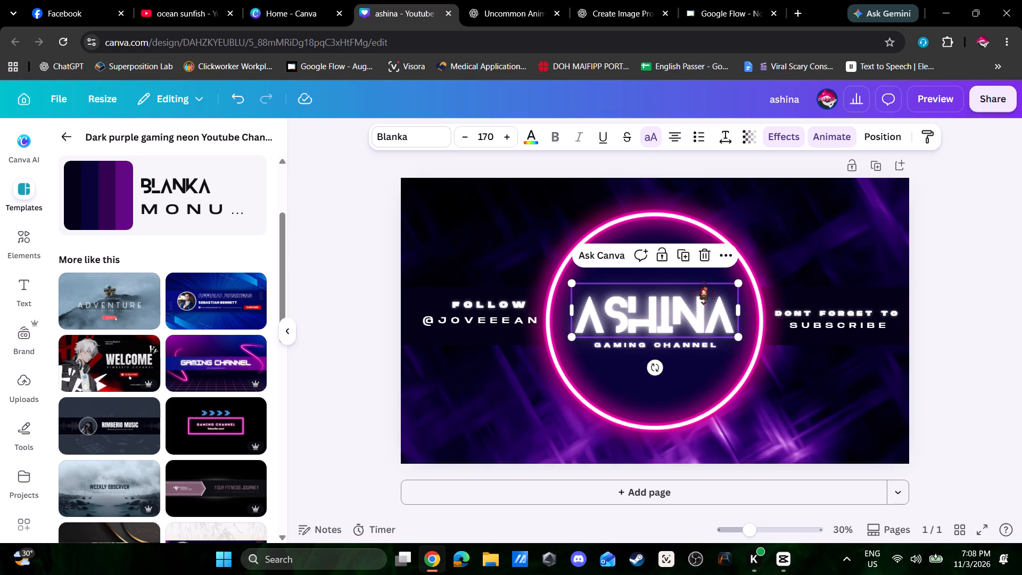
{"action": "left_click_drag", "start_coordinate": [666, 345], "coordinate": [665, 340]}
{"action": "left_click", "coordinate": [951, 267]}
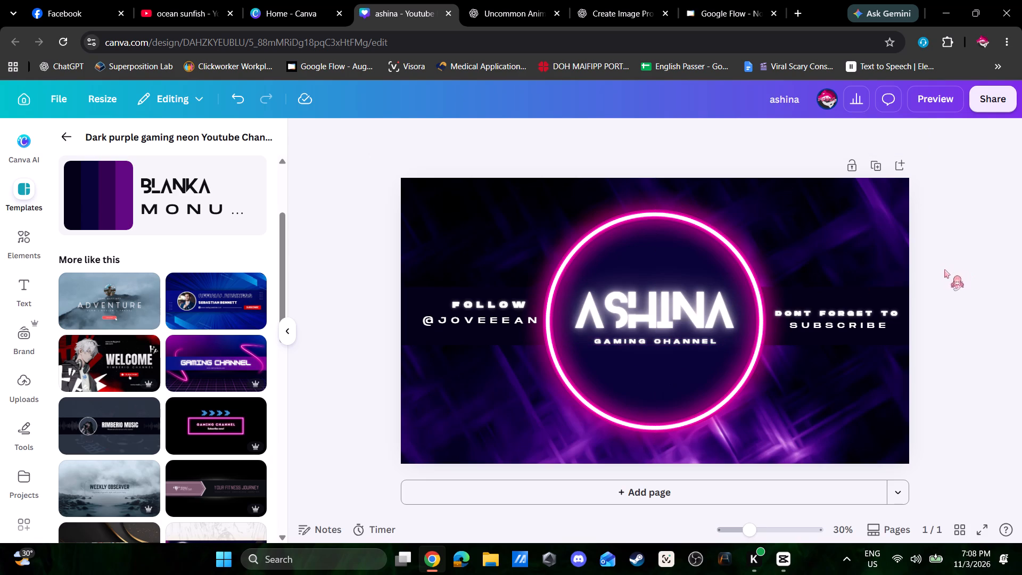
Preview the banner with the adjusted title and subtitle, return to the editor, and play the preview again.
{"action": "left_click", "coordinate": [933, 98]}
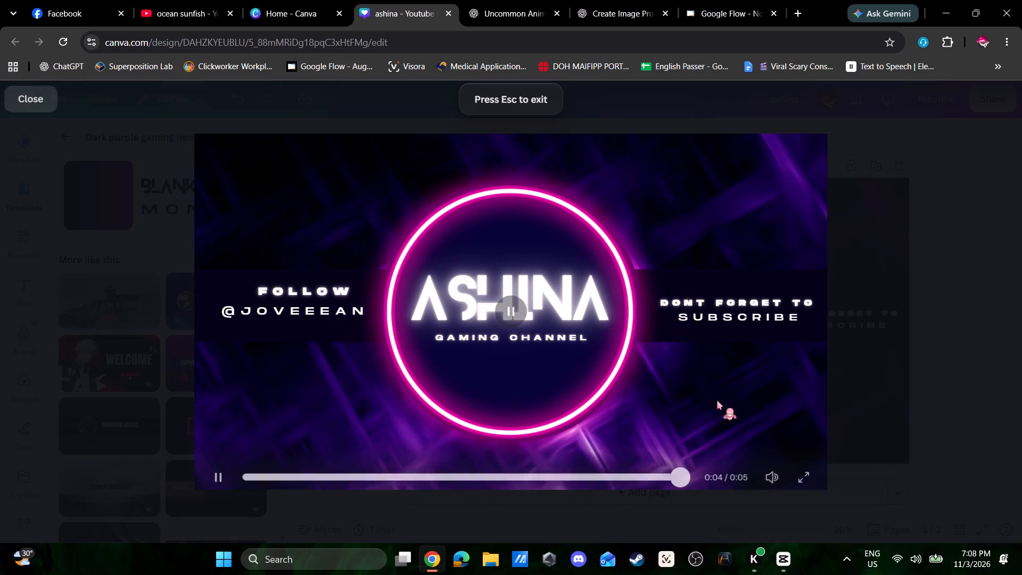
{"action": "left_click", "coordinate": [30, 93]}
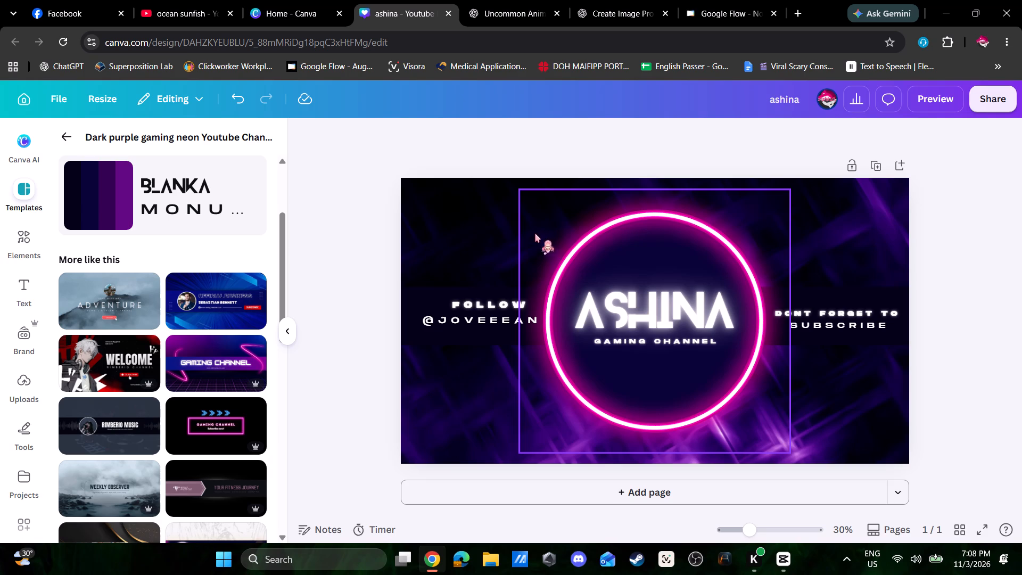
{"action": "left_click", "coordinate": [933, 95]}
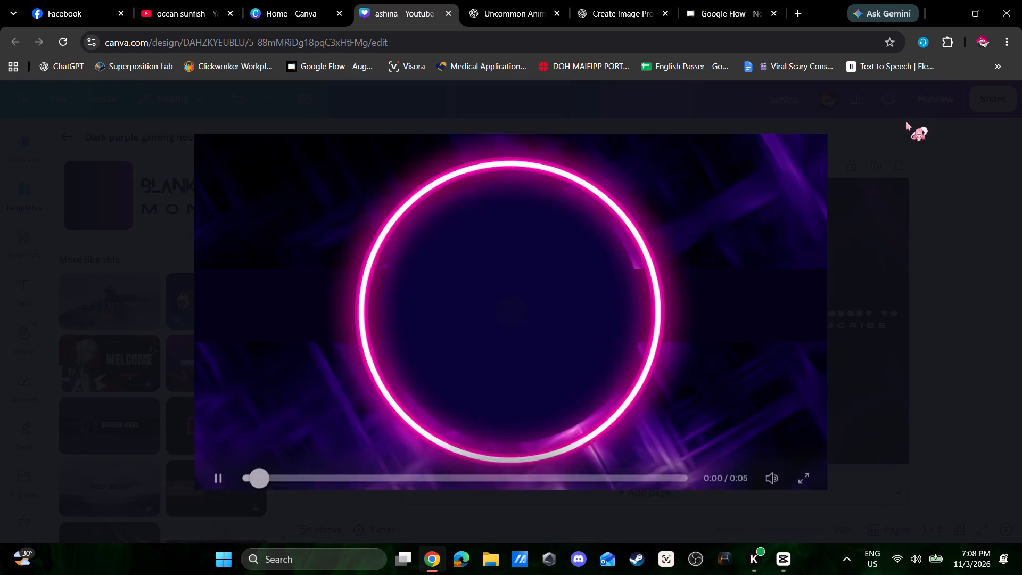
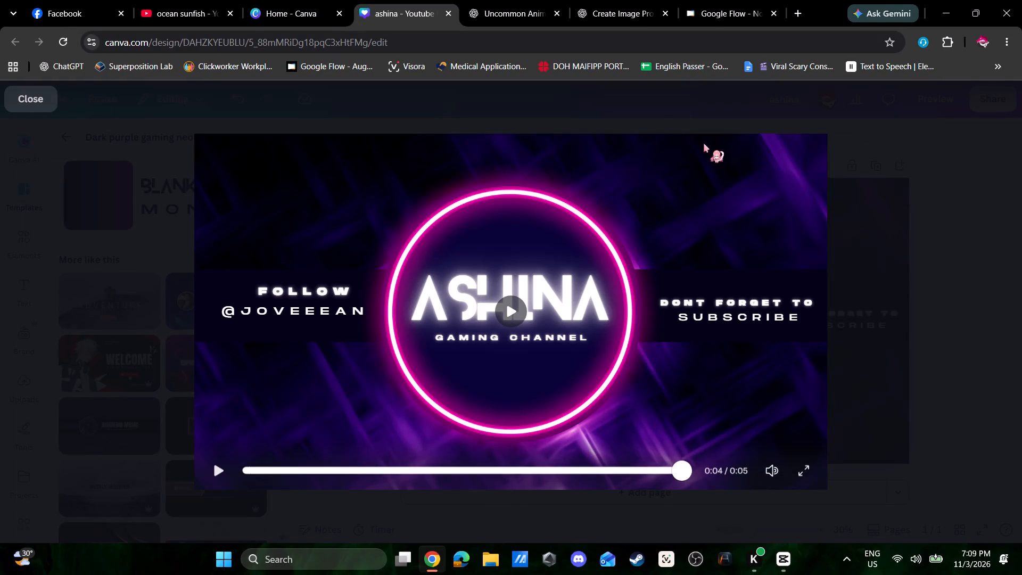
Replay the banner preview and return to the editor.
{"action": "left_click", "coordinate": [505, 316]}
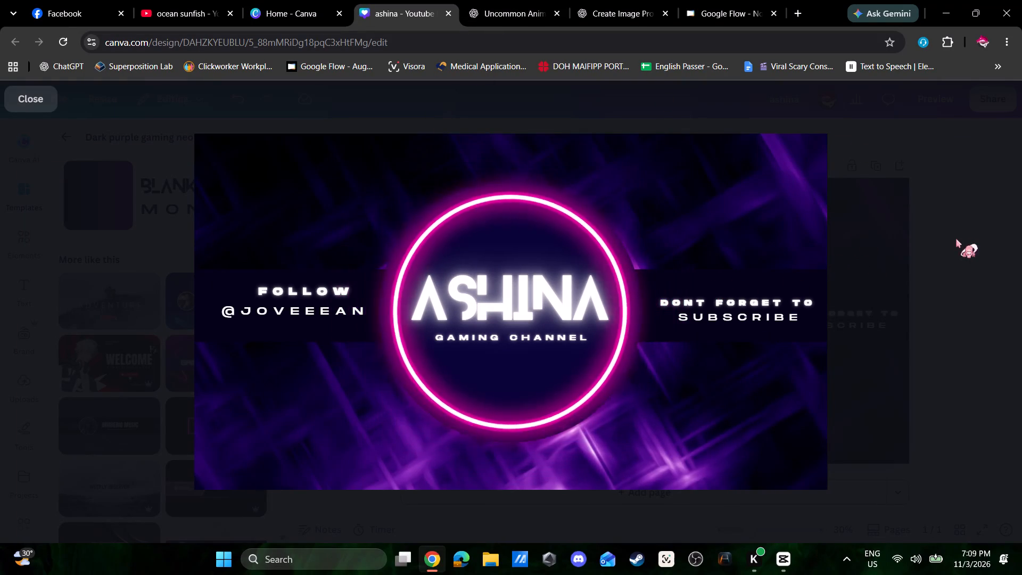
{"action": "left_click", "coordinate": [949, 241]}
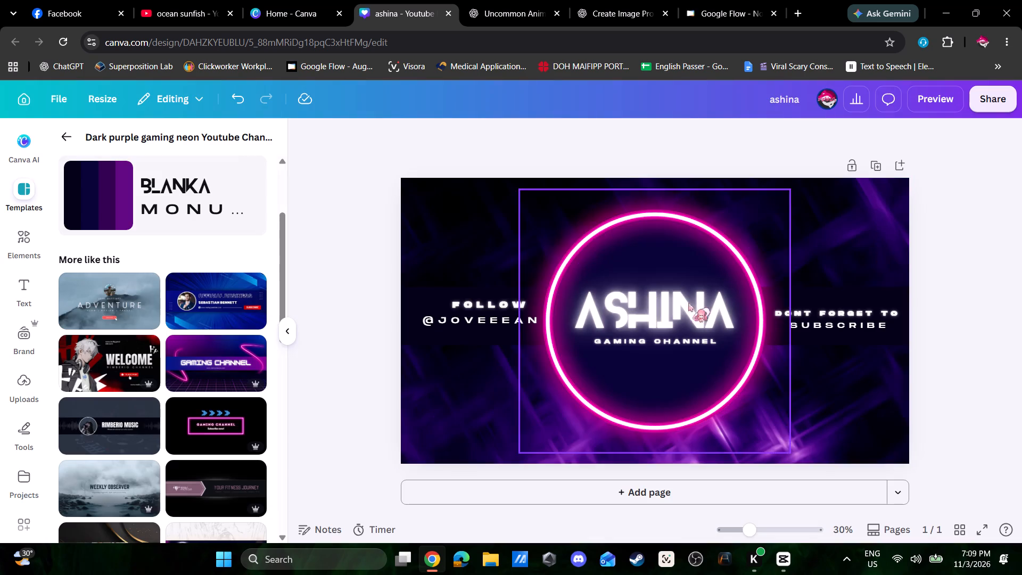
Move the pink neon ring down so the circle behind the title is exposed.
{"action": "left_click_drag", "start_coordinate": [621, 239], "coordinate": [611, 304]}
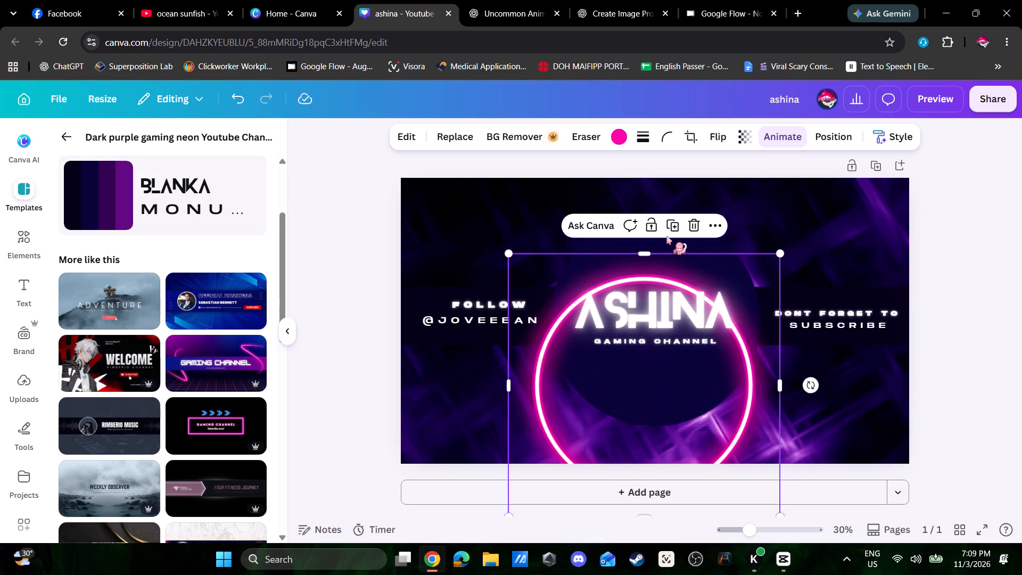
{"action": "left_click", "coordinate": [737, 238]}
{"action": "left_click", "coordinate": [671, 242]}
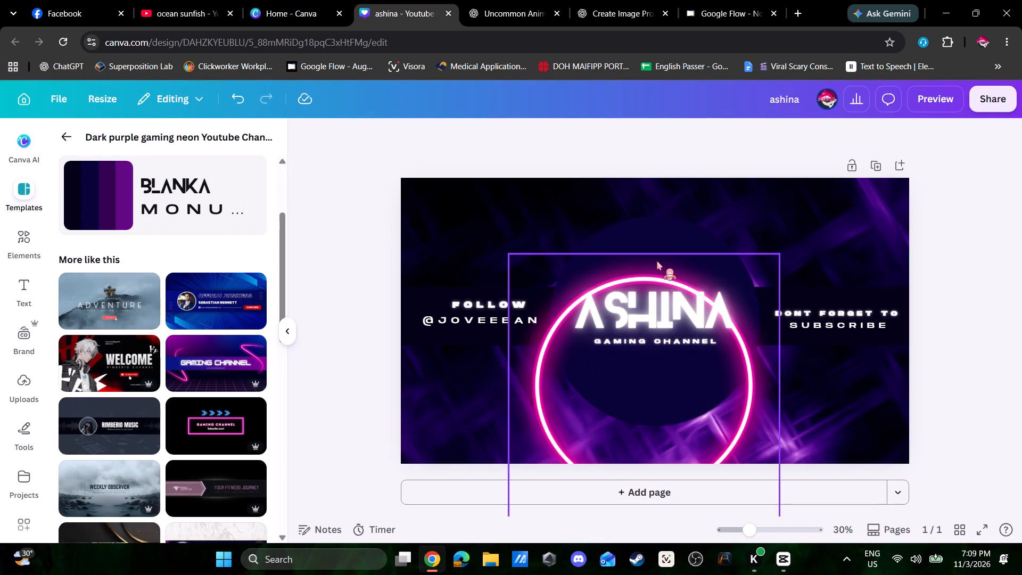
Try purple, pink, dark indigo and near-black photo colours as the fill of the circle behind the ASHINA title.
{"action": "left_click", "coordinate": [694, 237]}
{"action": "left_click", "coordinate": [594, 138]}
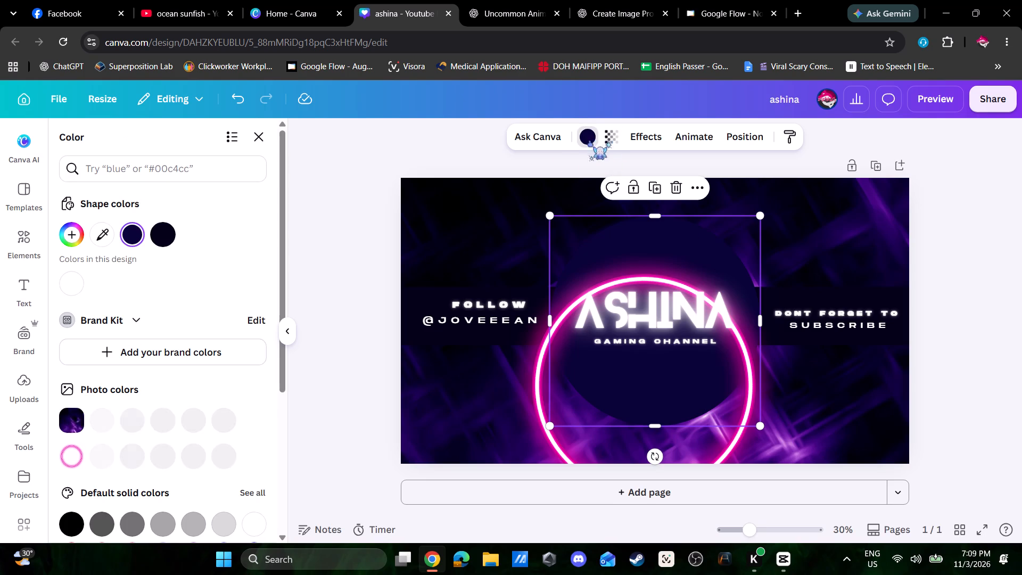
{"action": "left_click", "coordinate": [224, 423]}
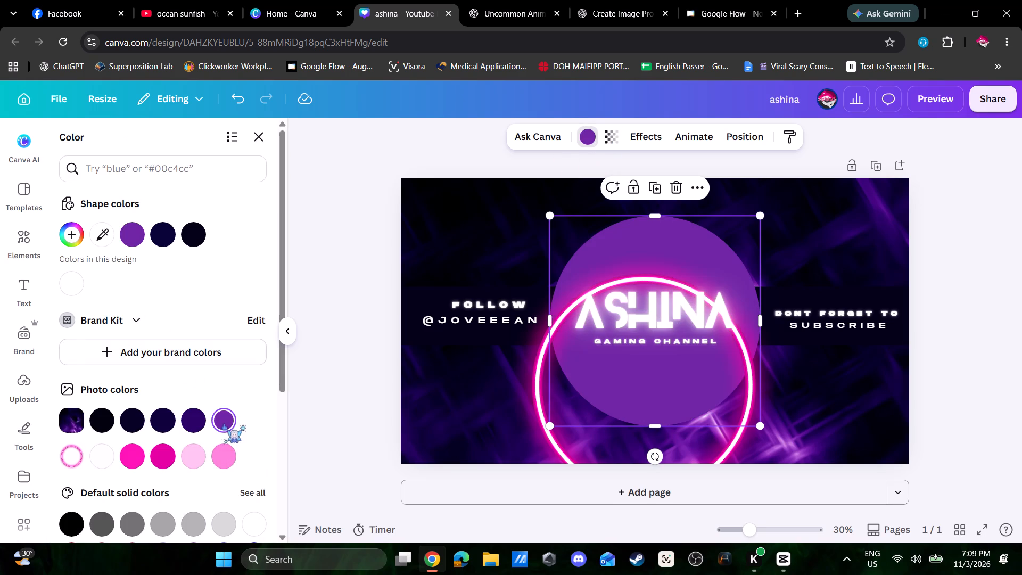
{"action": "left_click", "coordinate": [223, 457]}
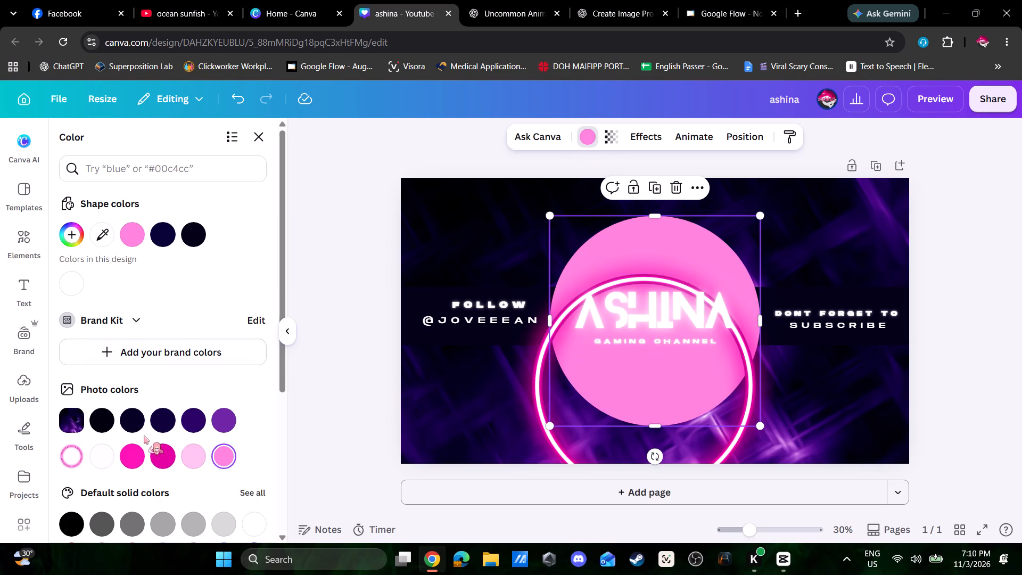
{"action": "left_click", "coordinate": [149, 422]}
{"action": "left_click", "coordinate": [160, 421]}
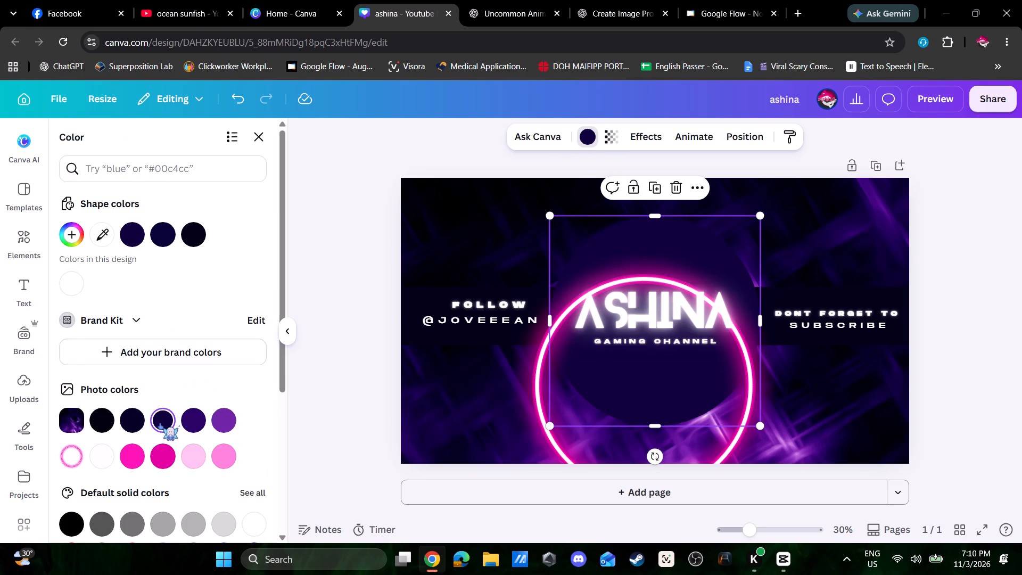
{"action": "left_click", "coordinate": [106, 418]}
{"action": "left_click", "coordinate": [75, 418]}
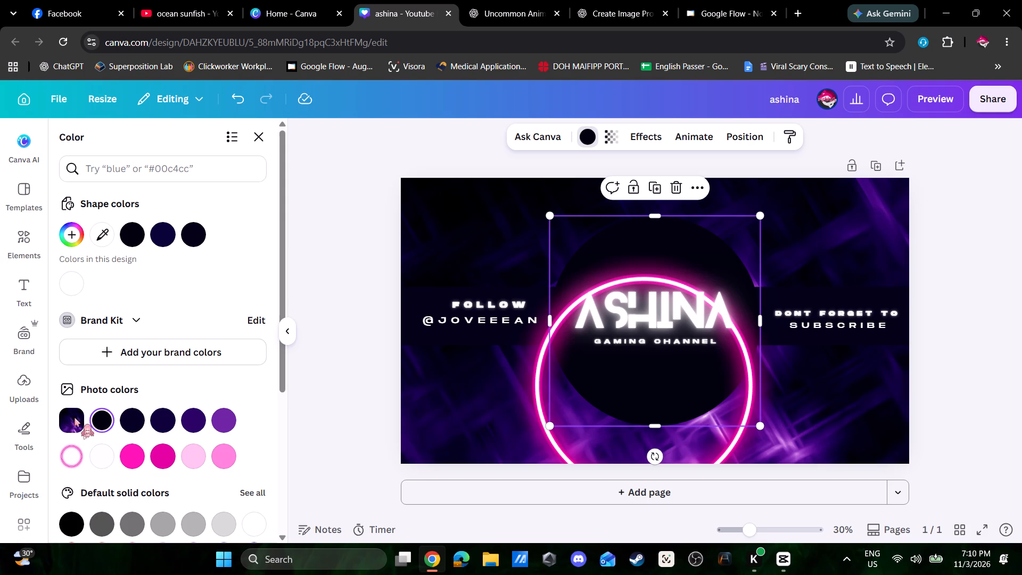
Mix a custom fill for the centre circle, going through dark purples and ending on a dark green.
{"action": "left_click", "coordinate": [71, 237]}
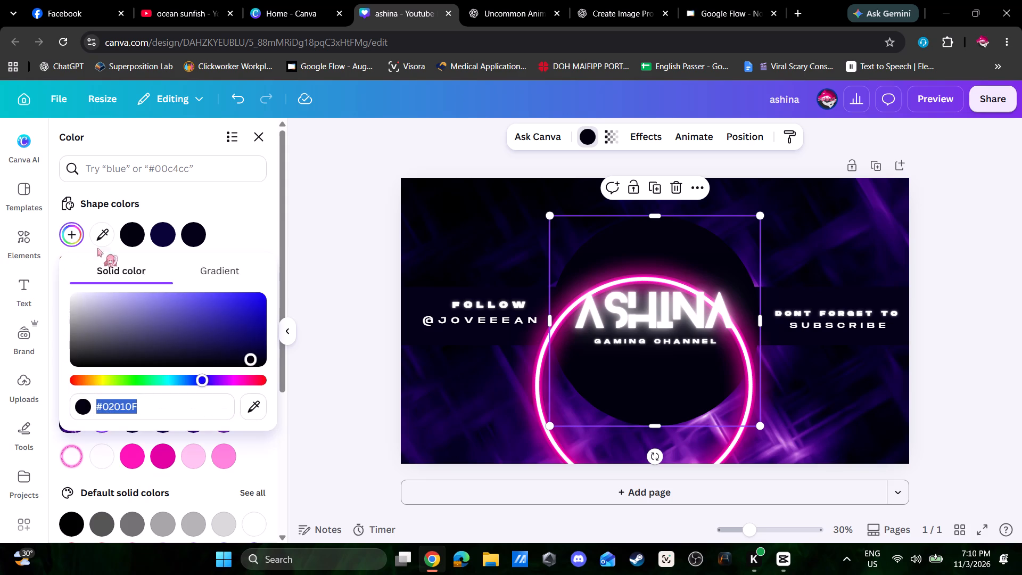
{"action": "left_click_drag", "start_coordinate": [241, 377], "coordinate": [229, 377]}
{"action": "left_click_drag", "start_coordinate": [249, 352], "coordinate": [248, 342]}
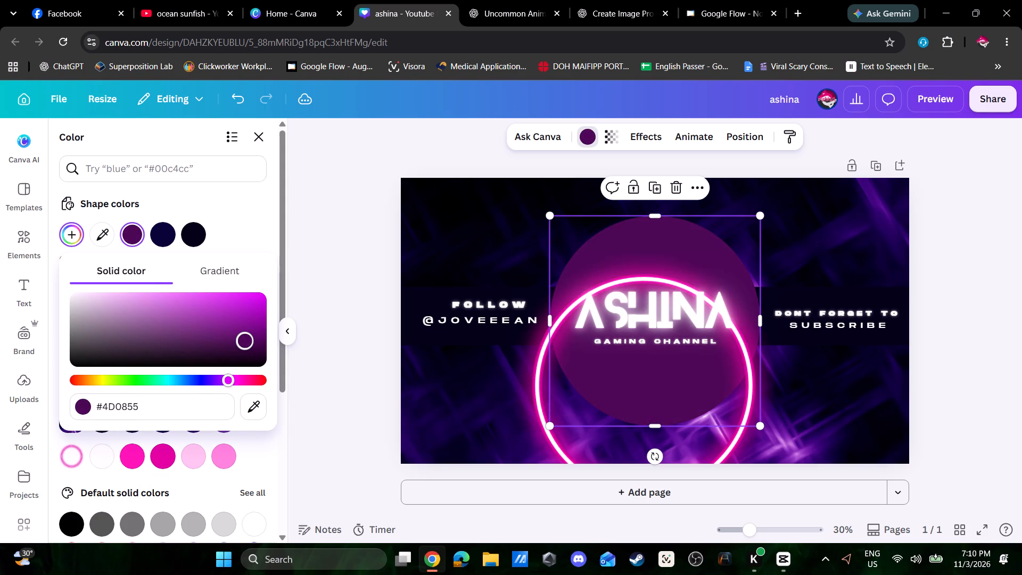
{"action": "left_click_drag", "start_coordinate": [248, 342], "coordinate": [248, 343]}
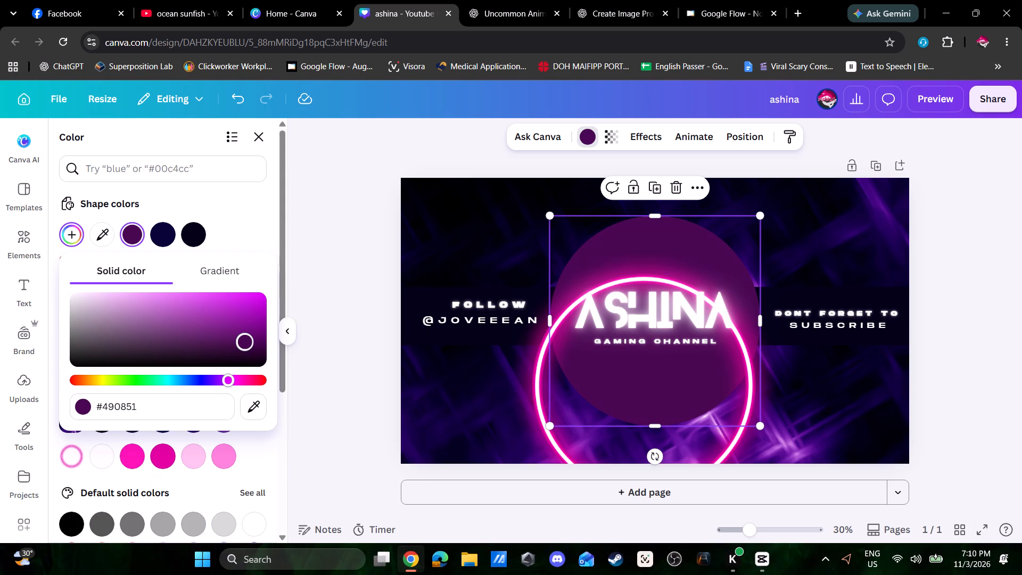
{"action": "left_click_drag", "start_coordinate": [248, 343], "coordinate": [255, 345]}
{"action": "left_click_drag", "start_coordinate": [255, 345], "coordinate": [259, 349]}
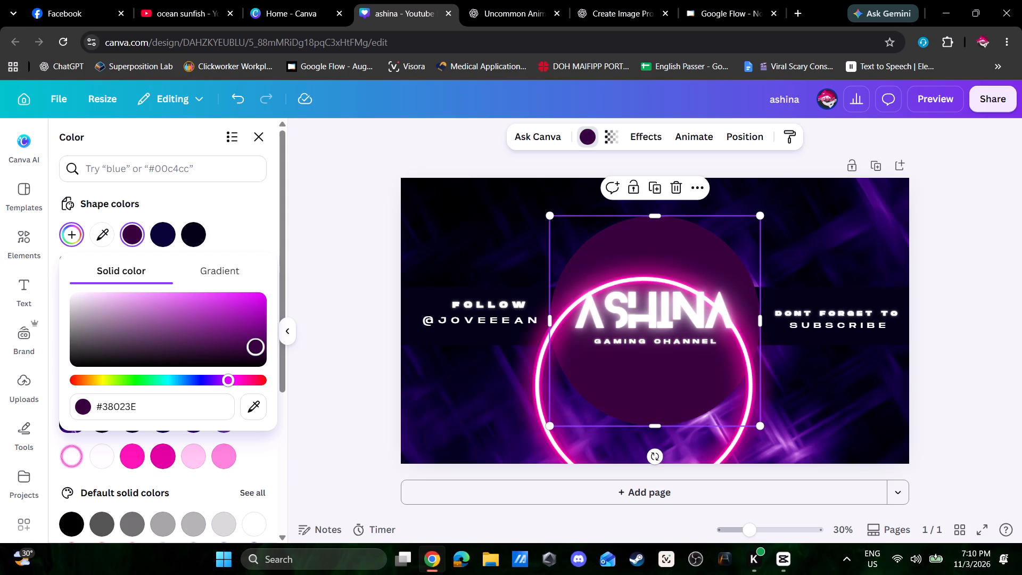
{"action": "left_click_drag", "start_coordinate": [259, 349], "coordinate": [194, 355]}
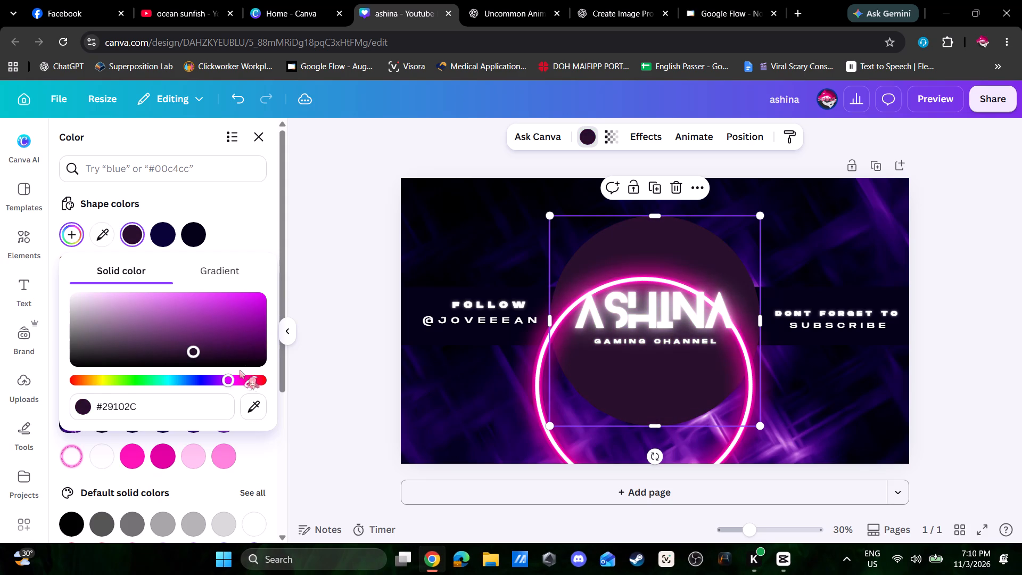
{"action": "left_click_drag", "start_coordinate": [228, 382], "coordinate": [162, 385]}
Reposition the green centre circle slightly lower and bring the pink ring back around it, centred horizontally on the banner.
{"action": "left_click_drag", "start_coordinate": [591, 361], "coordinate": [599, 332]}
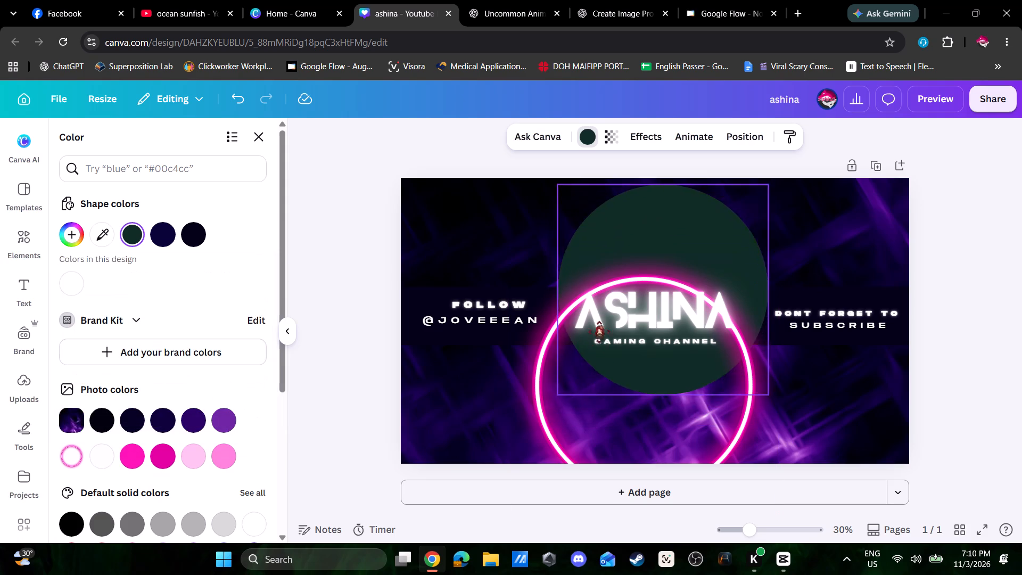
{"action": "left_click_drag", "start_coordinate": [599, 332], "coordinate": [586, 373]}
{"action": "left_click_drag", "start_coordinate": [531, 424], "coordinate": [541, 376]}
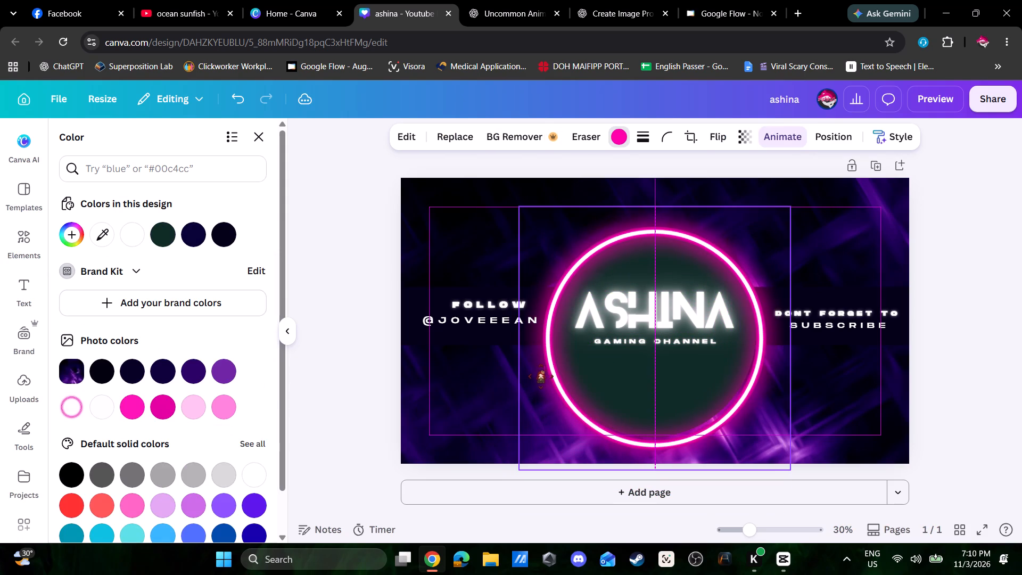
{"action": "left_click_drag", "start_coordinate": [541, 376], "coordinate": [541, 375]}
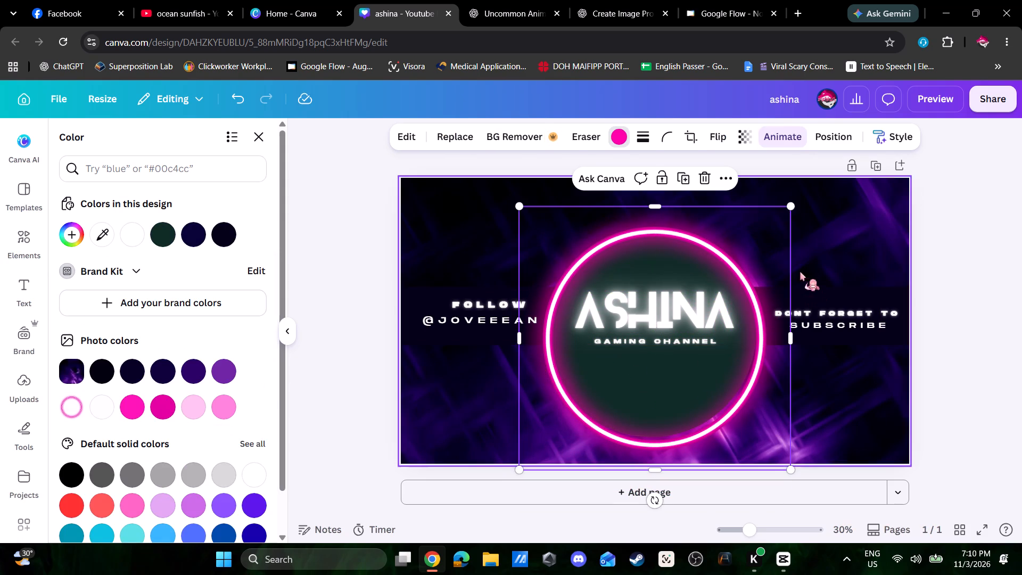
Preview the banner with the green circle and repositioned ring, and return to the editor.
{"action": "left_click", "coordinate": [922, 98]}
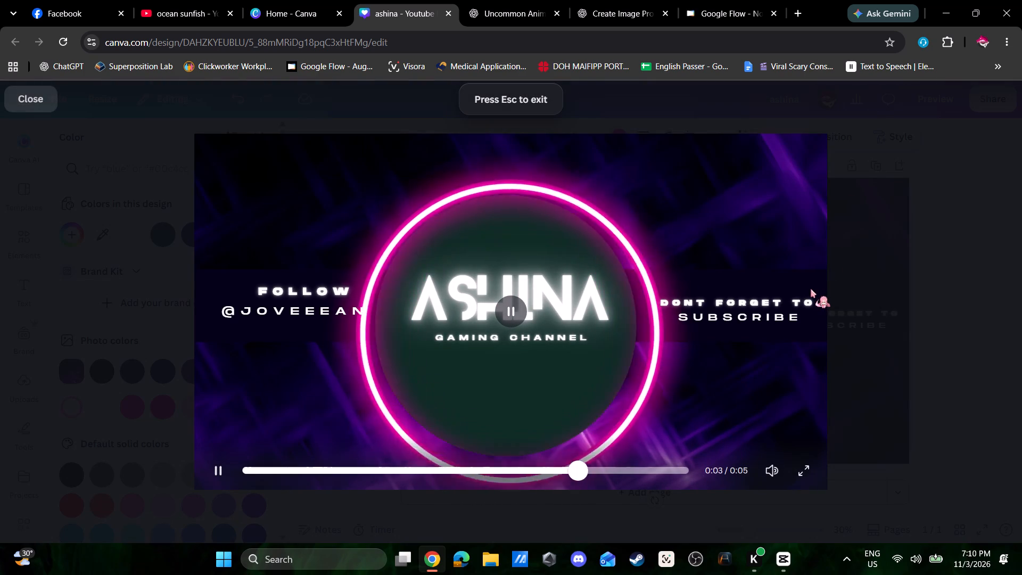
{"action": "left_click", "coordinate": [506, 110]}
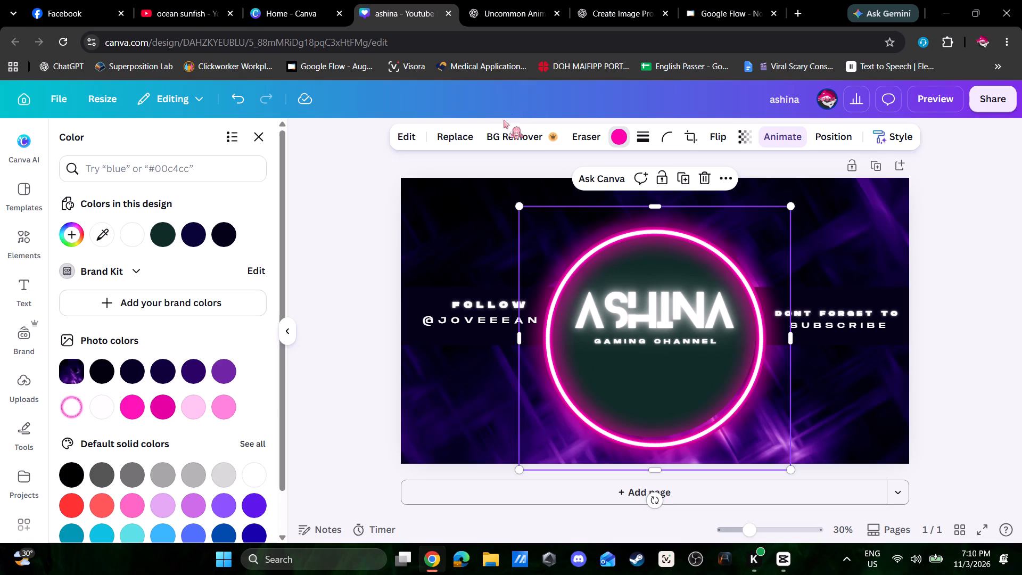
Change the neon ring's pink colour to the design's dark indigo.
{"action": "left_click", "coordinate": [220, 231]}
Move the recoloured ring lower, with its top edge around the ASHINA title, and lock it.
{"action": "left_click_drag", "start_coordinate": [631, 259], "coordinate": [627, 290]}
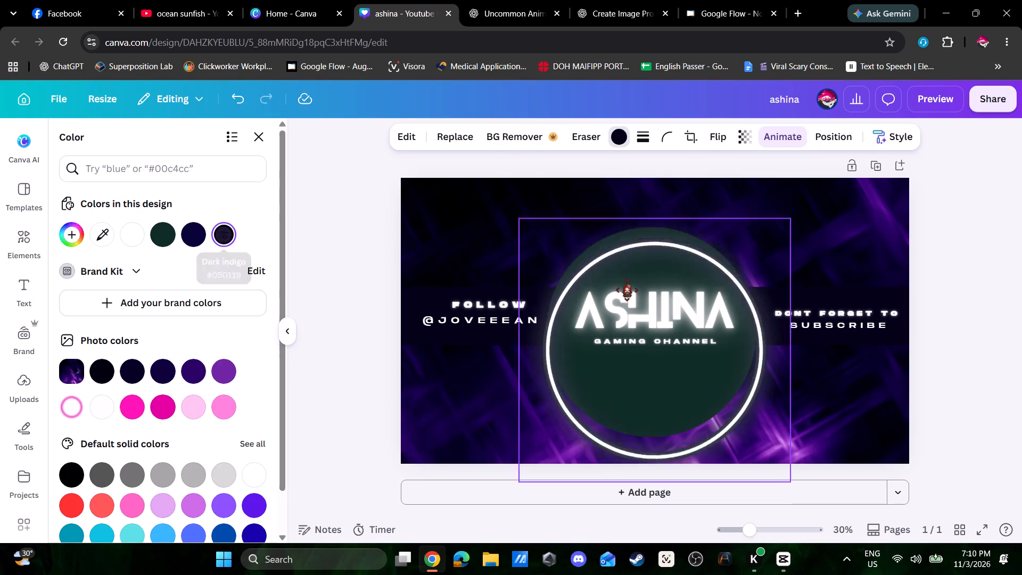
{"action": "left_click_drag", "start_coordinate": [627, 290], "coordinate": [625, 302]}
{"action": "left_click", "coordinate": [660, 217]}
Change the green centre circle's fill to the design's dark indigo and nudge the circle slightly lower.
{"action": "left_click", "coordinate": [745, 233]}
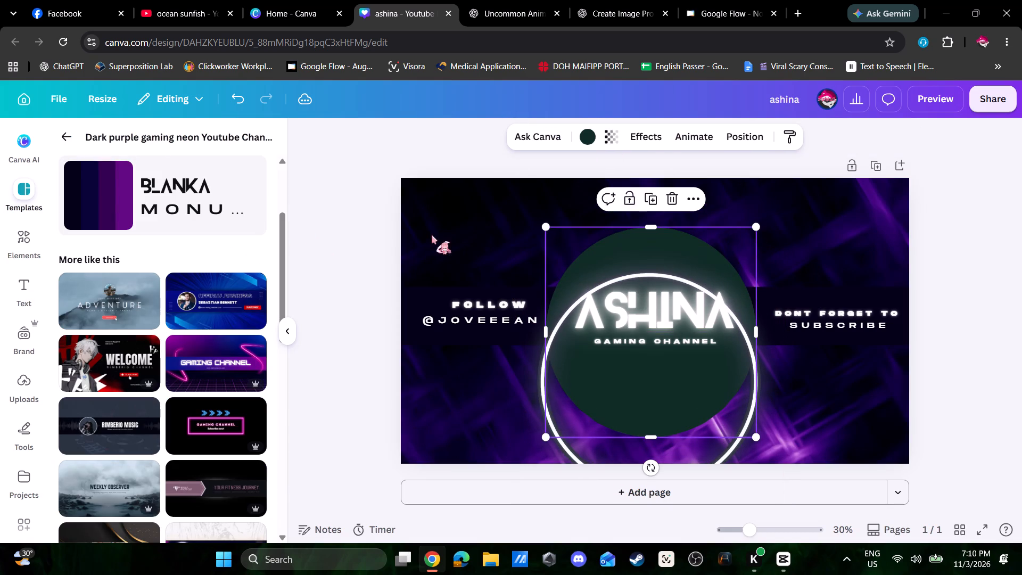
{"action": "left_click", "coordinate": [660, 254]}
{"action": "left_click", "coordinate": [745, 245]}
{"action": "left_click", "coordinate": [590, 133]}
{"action": "left_click", "coordinate": [162, 227]}
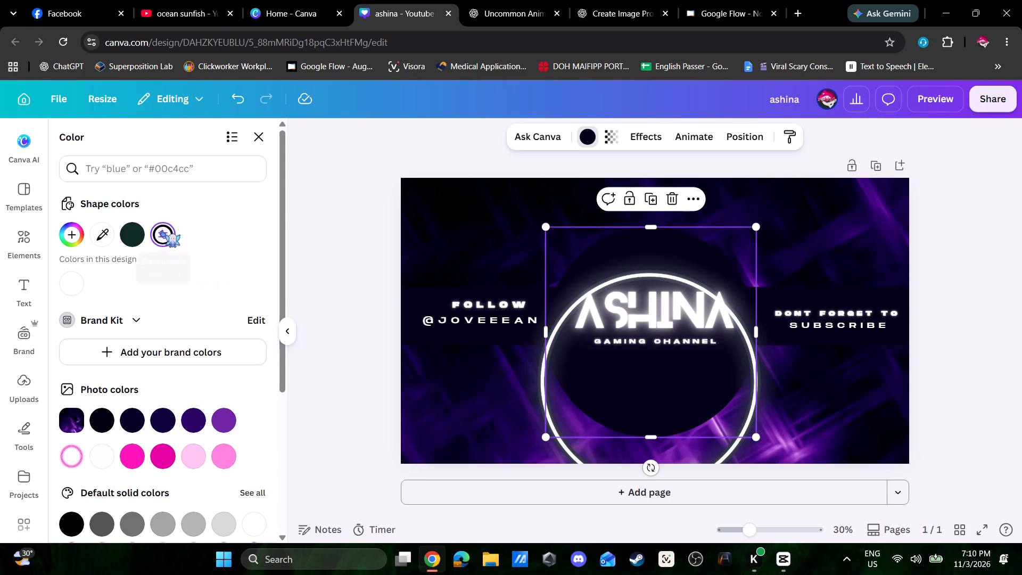
{"action": "left_click_drag", "start_coordinate": [624, 389], "coordinate": [622, 393]}
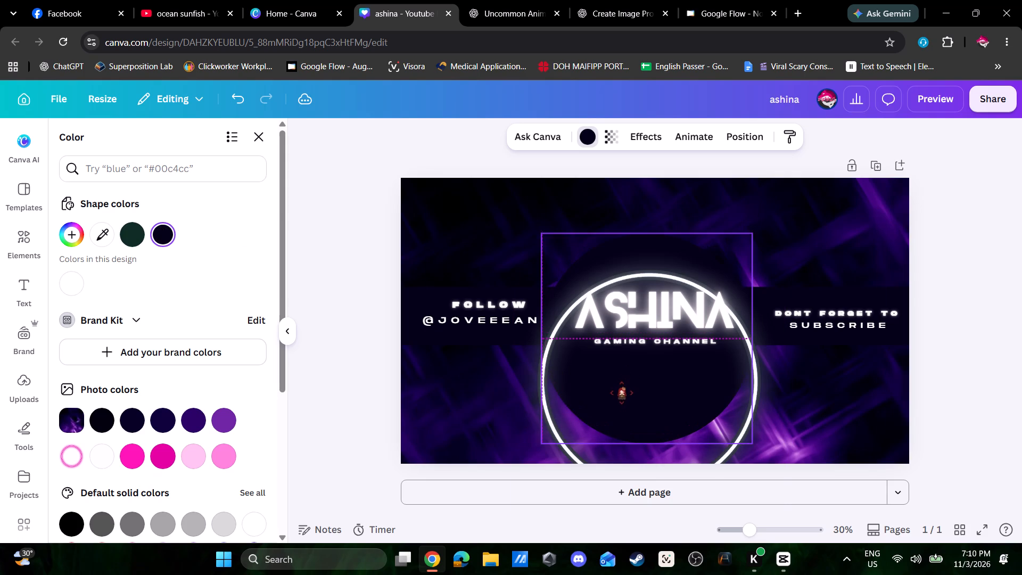
{"action": "left_click_drag", "start_coordinate": [622, 393], "coordinate": [622, 398]}
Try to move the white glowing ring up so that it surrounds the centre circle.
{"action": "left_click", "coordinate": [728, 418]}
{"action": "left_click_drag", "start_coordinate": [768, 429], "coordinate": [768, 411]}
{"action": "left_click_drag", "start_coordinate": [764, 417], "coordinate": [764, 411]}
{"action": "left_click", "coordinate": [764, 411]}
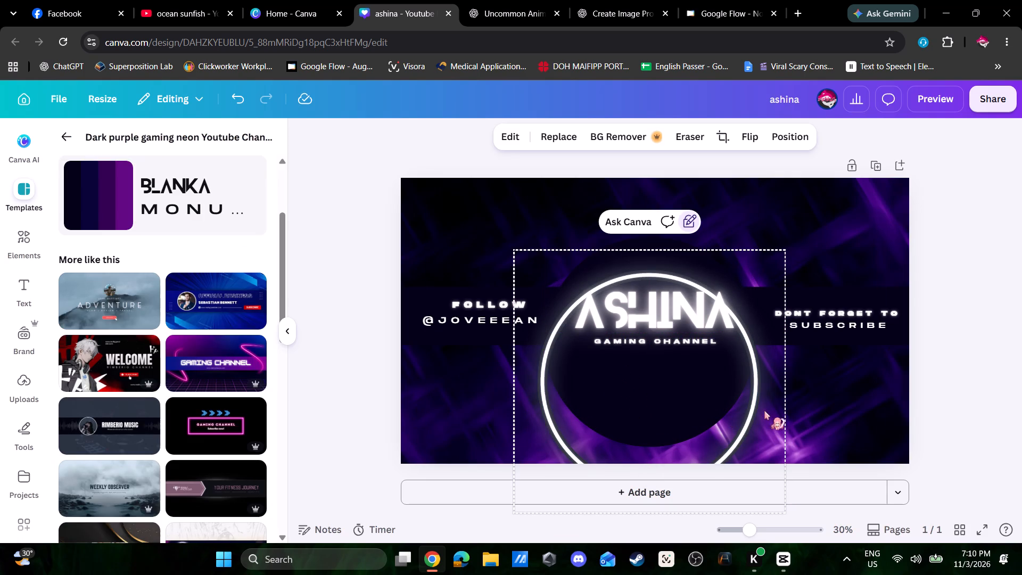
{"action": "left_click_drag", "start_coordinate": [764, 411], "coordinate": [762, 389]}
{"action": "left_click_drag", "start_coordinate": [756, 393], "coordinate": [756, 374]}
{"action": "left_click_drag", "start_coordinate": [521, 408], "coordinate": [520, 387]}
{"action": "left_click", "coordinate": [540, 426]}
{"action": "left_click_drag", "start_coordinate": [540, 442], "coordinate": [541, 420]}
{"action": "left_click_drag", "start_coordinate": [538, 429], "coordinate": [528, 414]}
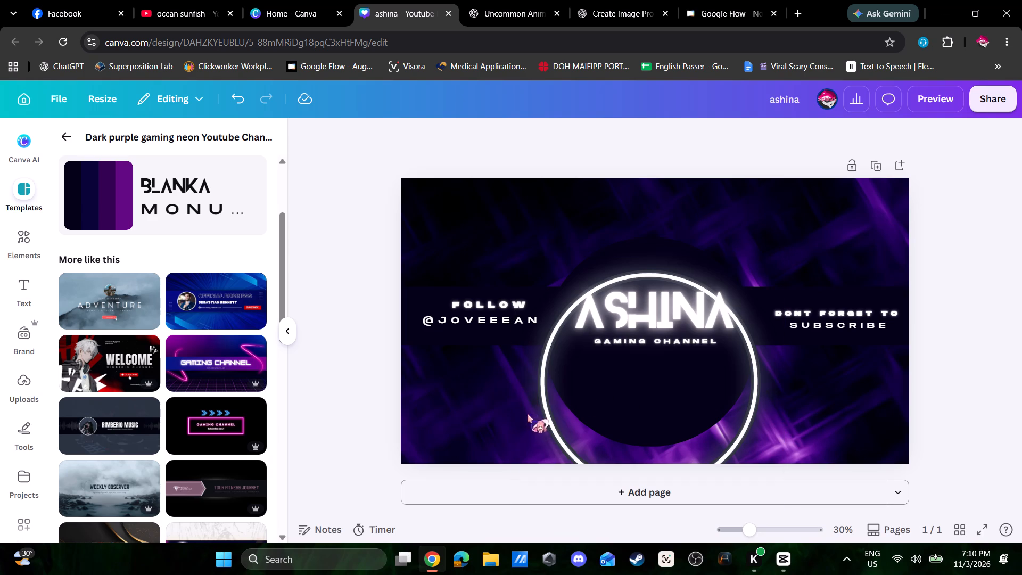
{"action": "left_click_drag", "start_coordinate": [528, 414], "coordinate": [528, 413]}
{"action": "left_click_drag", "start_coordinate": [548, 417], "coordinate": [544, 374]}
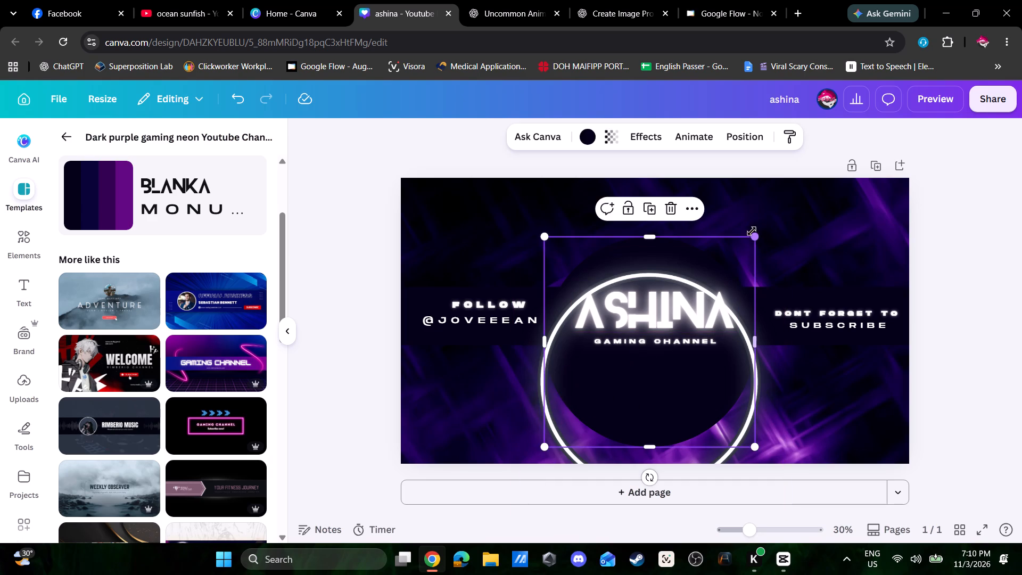
Lock the dark centre circle in place.
{"action": "left_click", "coordinate": [773, 222]}
{"action": "left_click", "coordinate": [712, 256]}
{"action": "left_click", "coordinate": [712, 240]}
{"action": "left_click", "coordinate": [630, 212]}
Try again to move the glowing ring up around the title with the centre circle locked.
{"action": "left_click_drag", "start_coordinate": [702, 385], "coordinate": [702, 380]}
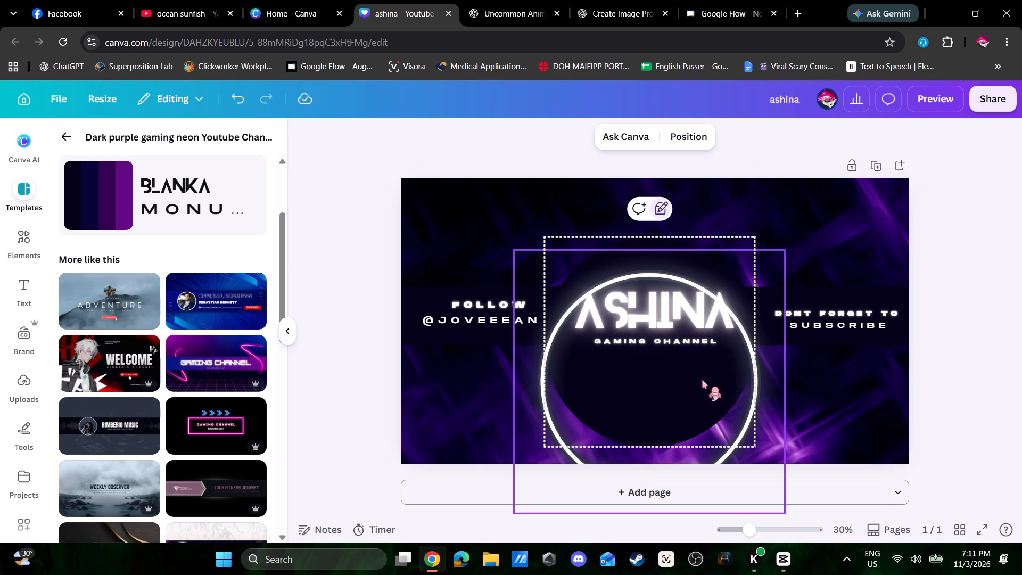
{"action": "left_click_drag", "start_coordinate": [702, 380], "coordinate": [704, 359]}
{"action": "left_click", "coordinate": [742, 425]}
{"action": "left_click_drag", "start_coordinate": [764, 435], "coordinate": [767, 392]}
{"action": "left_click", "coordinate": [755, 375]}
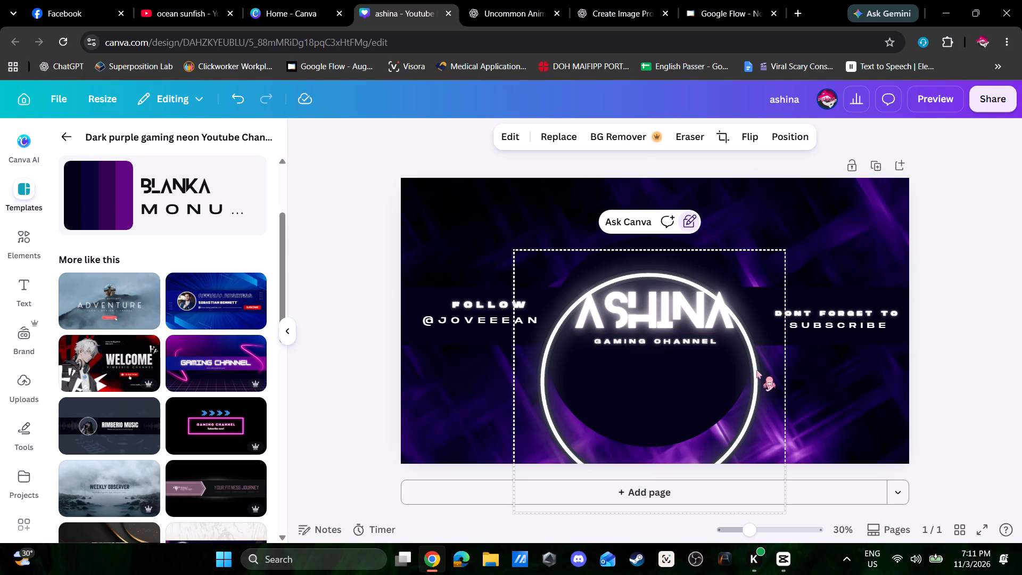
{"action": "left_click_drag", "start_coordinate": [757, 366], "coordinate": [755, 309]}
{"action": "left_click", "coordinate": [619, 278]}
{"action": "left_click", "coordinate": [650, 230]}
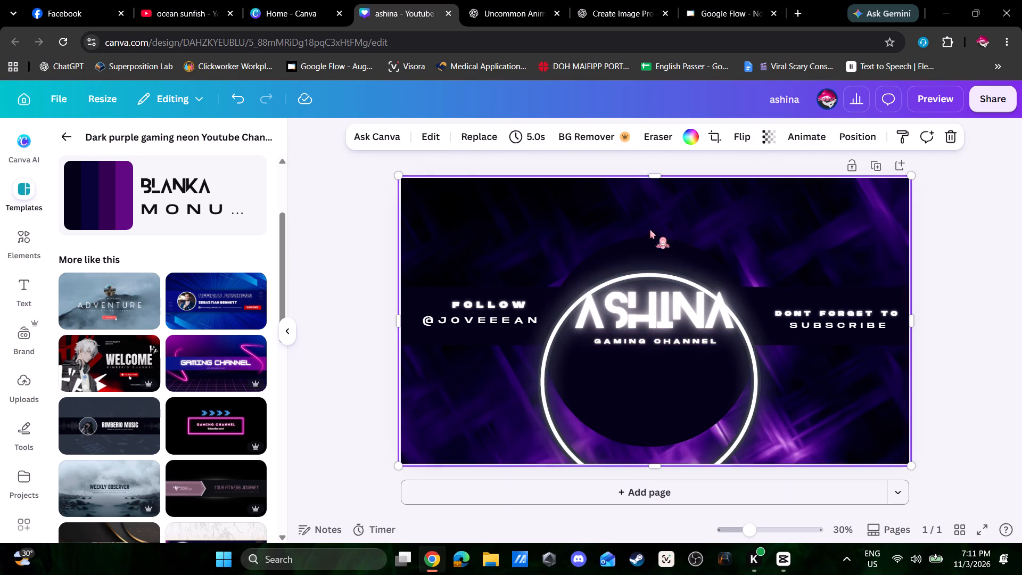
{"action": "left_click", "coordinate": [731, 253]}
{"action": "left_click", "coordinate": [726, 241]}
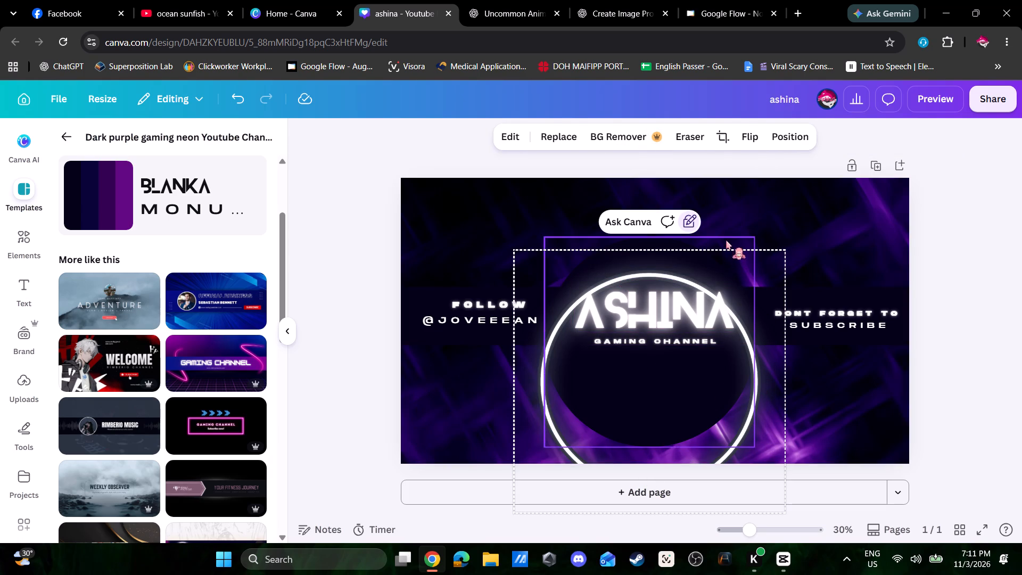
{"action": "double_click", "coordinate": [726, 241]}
Lock the ASHINA title in place.
{"action": "left_click", "coordinate": [734, 303]}
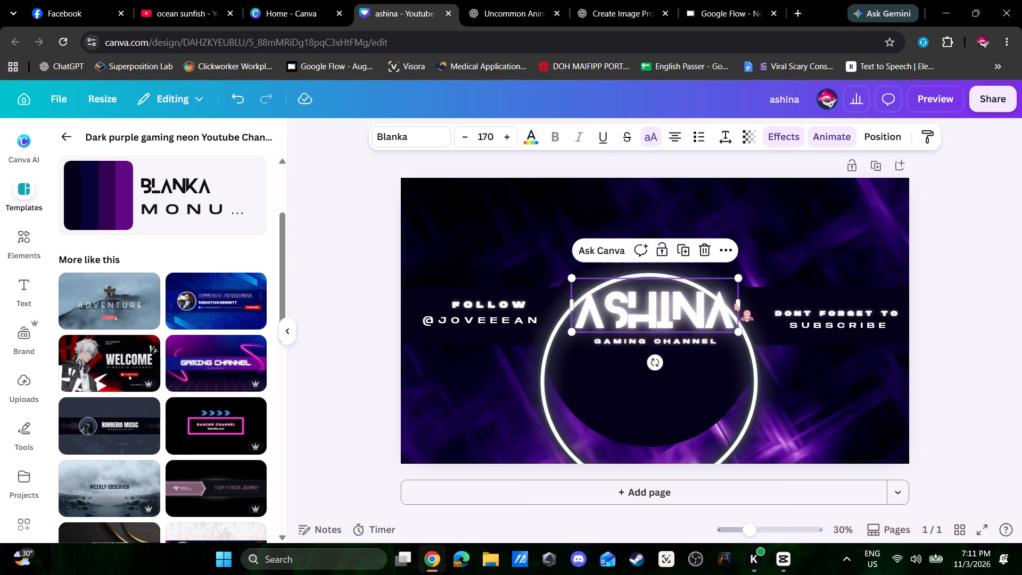
{"action": "left_click", "coordinate": [665, 253]}
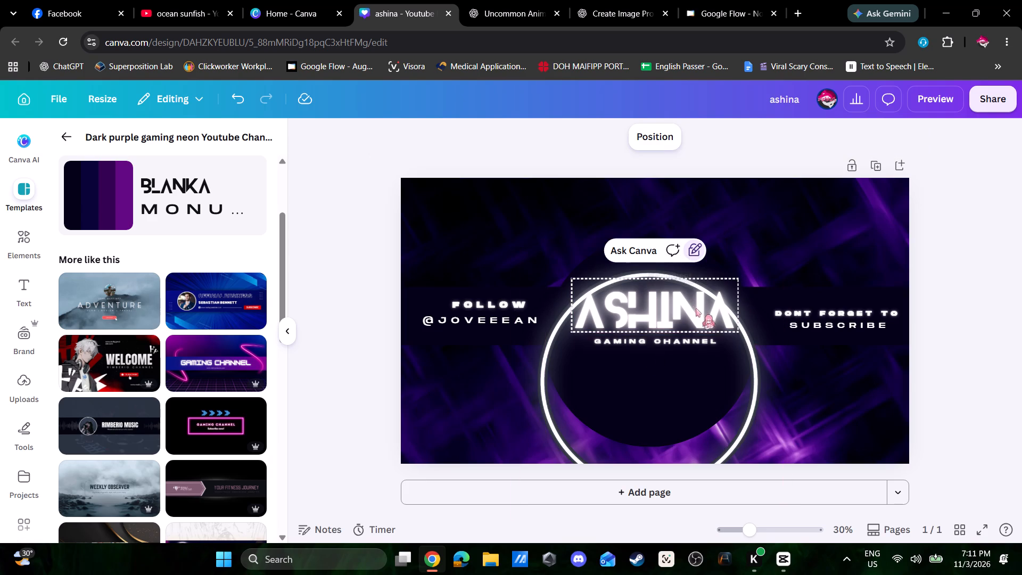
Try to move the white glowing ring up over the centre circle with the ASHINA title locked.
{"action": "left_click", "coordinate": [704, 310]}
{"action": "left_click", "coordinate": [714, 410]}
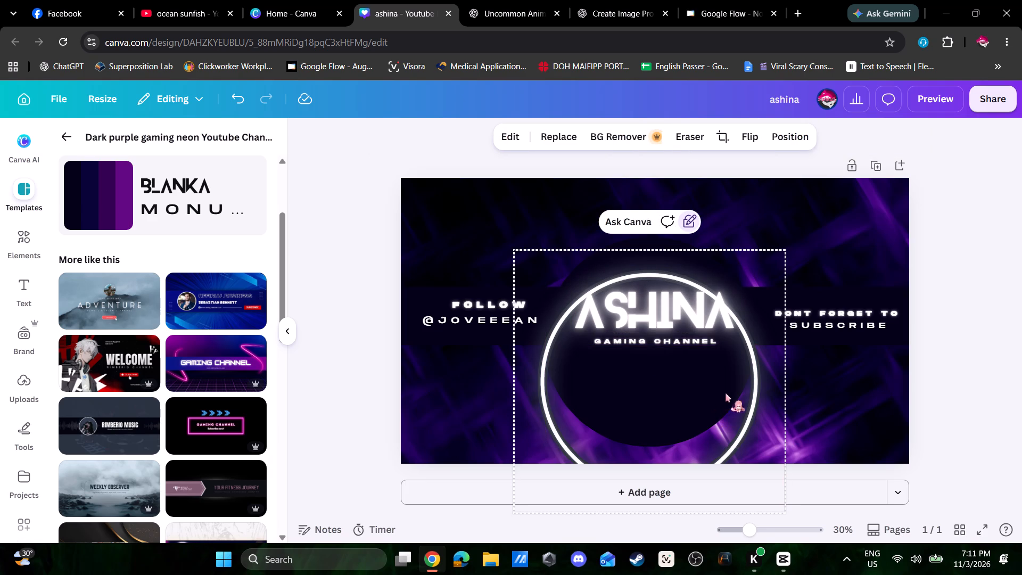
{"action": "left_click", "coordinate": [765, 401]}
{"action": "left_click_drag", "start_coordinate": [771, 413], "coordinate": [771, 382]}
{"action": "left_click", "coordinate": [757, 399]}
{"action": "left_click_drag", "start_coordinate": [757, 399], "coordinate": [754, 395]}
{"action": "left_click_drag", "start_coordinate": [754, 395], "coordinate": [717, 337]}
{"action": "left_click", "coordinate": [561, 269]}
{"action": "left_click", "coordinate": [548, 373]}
Undo the recent locks, moves and recolouring back to the pink ring and dark green centre circle.
{"action": "key", "text": "ctrl+z"}
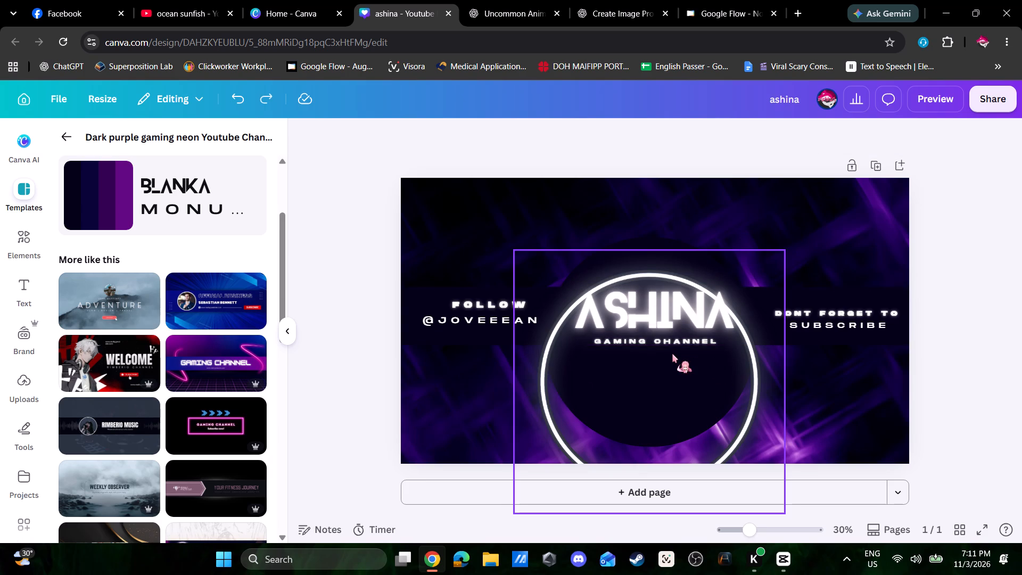
{"action": "key", "text": "ctrl+z"}
{"action": "left_click", "coordinate": [929, 306]}
{"action": "key", "text": "ctrl+z"}
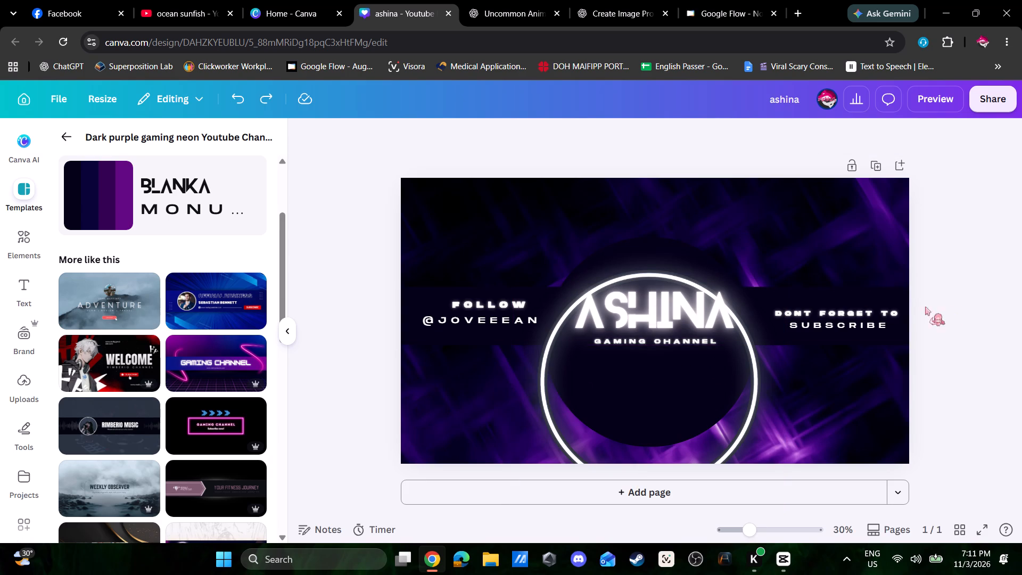
{"action": "key", "text": "ctrl+z"}
{"action": "left_click", "coordinate": [731, 221]}
{"action": "left_click", "coordinate": [796, 218]}
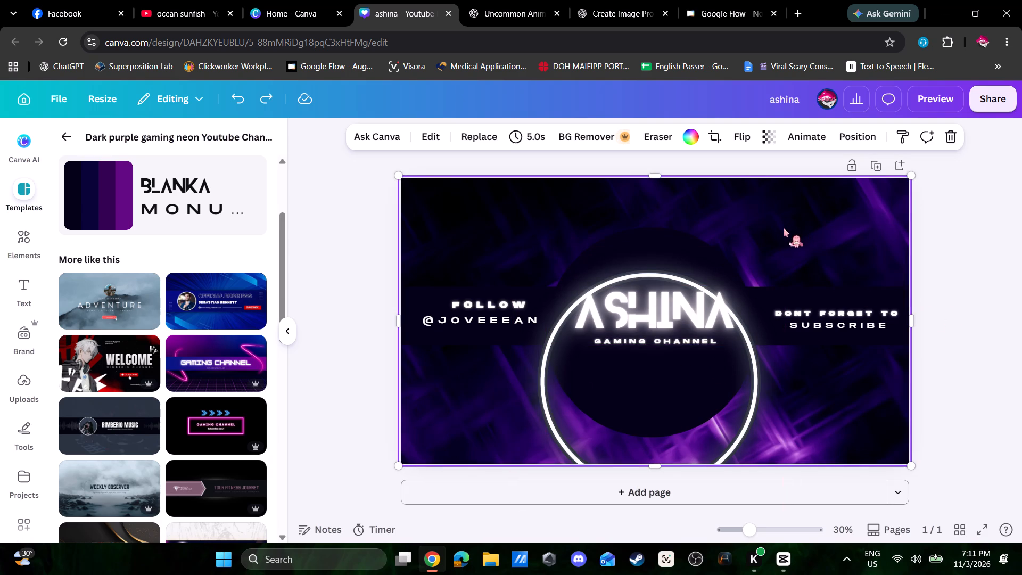
{"action": "key", "text": "ctrl+z"}
{"action": "key", "text": "ctrl+z"}
{"action": "key", "text": "ctrl+z"}
{"action": "key", "text": "ctrl+z"}
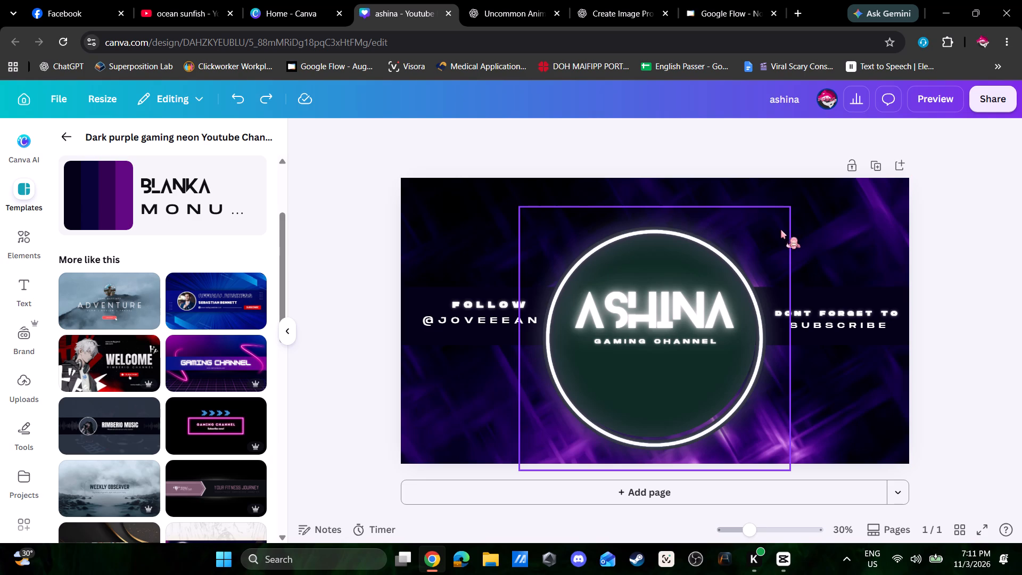
Move the pink ring off the centre circle and recolour the dark green circle with the design's near-black navy.
{"action": "left_click_drag", "start_coordinate": [706, 253], "coordinate": [650, 267]}
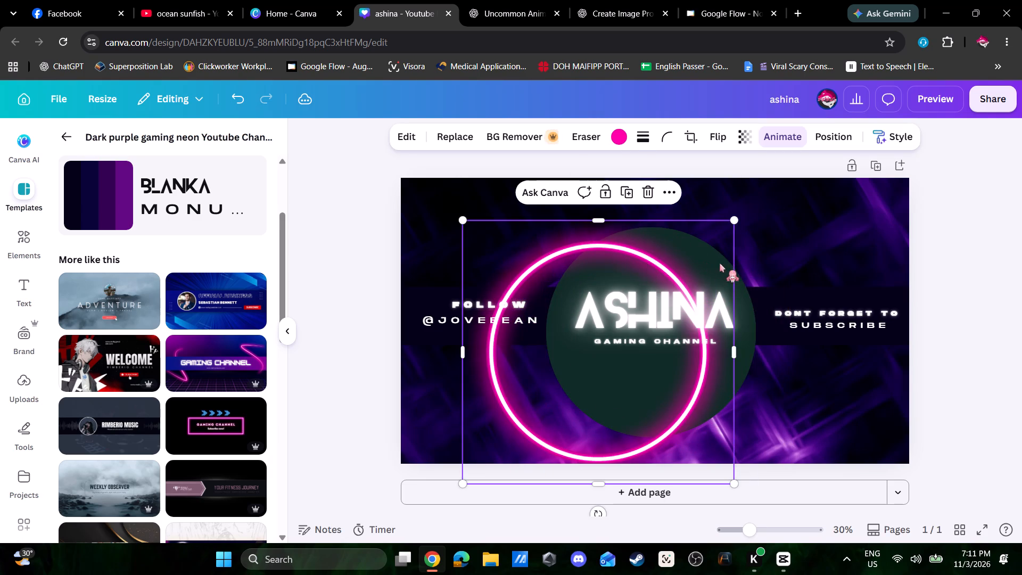
{"action": "left_click", "coordinate": [751, 281]}
{"action": "left_click", "coordinate": [587, 142]}
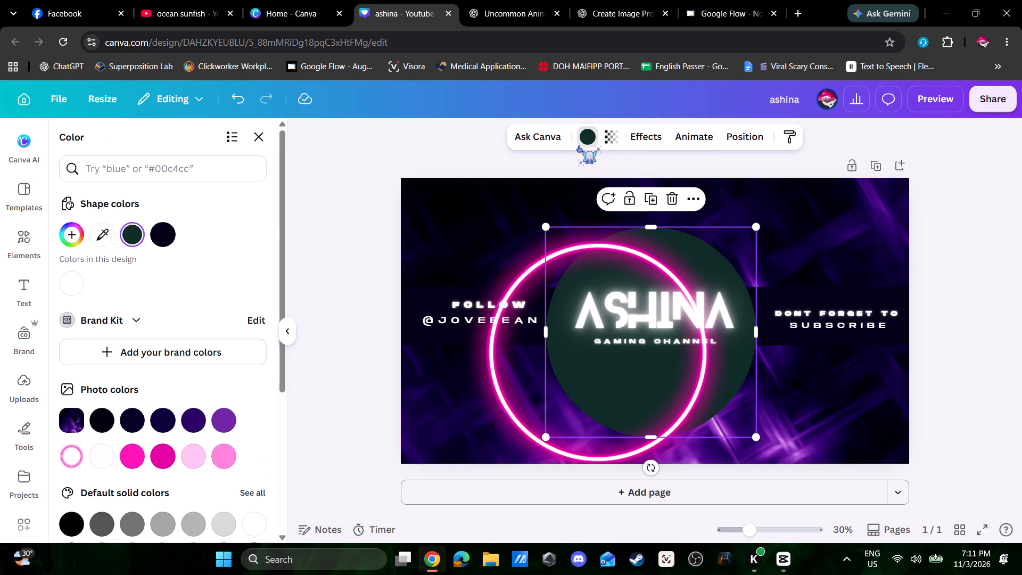
{"action": "left_click", "coordinate": [158, 235]}
Move the pink neon ring back so that it surrounds the dark centre circle and the ASHINA title.
{"action": "left_click_drag", "start_coordinate": [500, 399], "coordinate": [539, 391]}
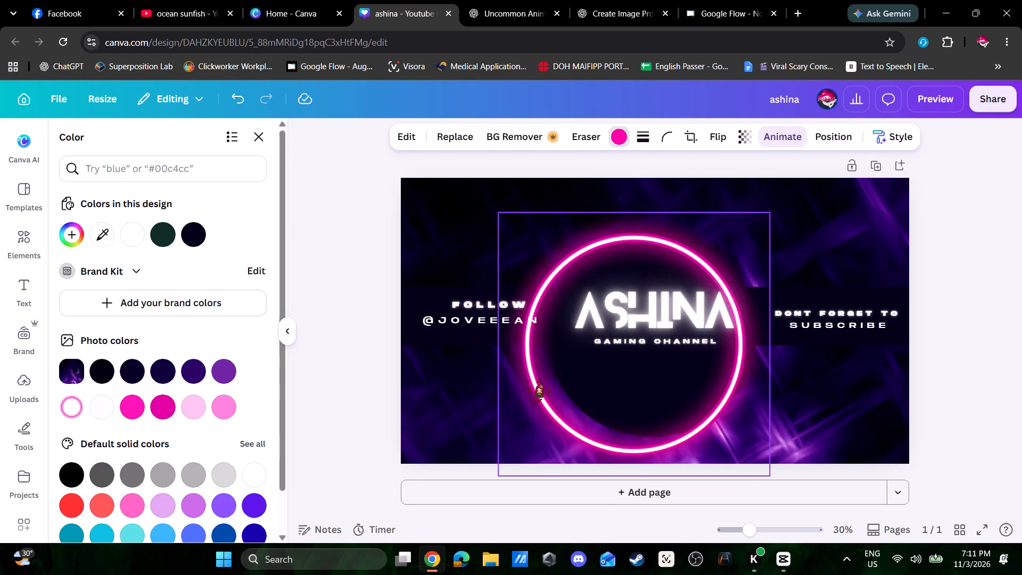
{"action": "left_click_drag", "start_coordinate": [539, 391], "coordinate": [549, 379]}
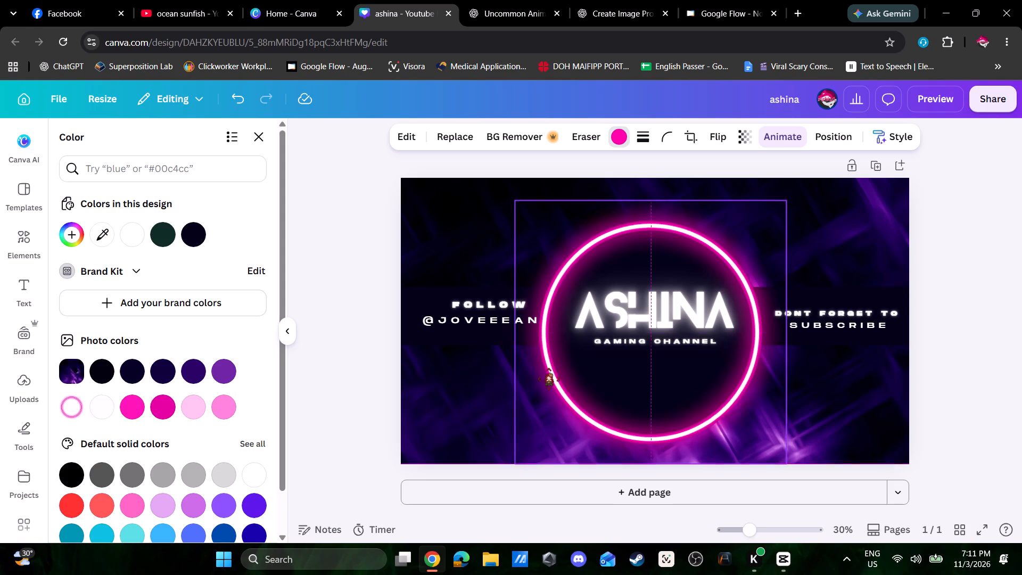
{"action": "left_click_drag", "start_coordinate": [549, 379], "coordinate": [549, 376]}
Preview the banner's animation to check the ring around the centre circle.
{"action": "left_click", "coordinate": [930, 95]}
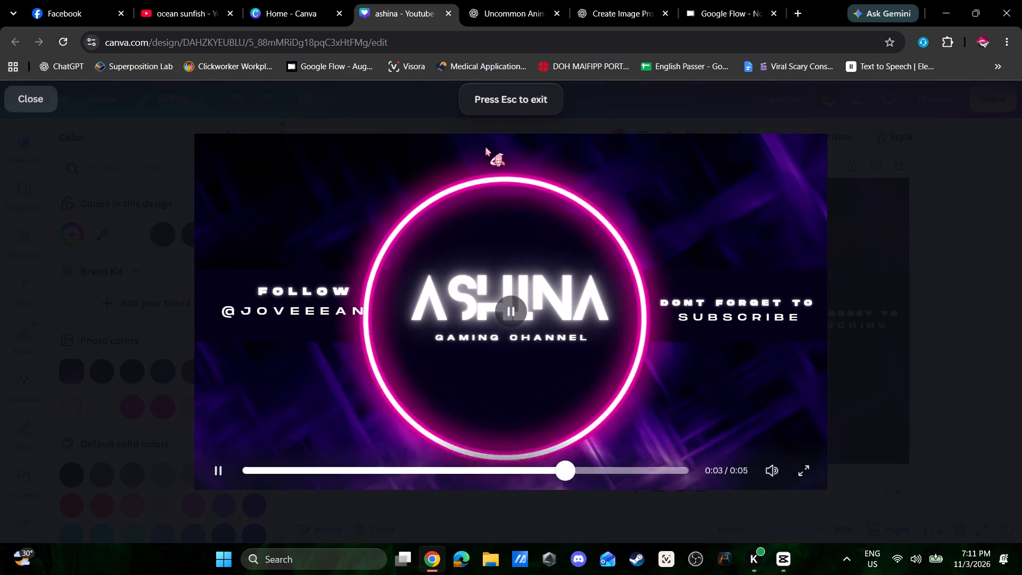
{"action": "left_click", "coordinate": [513, 102]}
{"action": "left_click", "coordinate": [28, 104]}
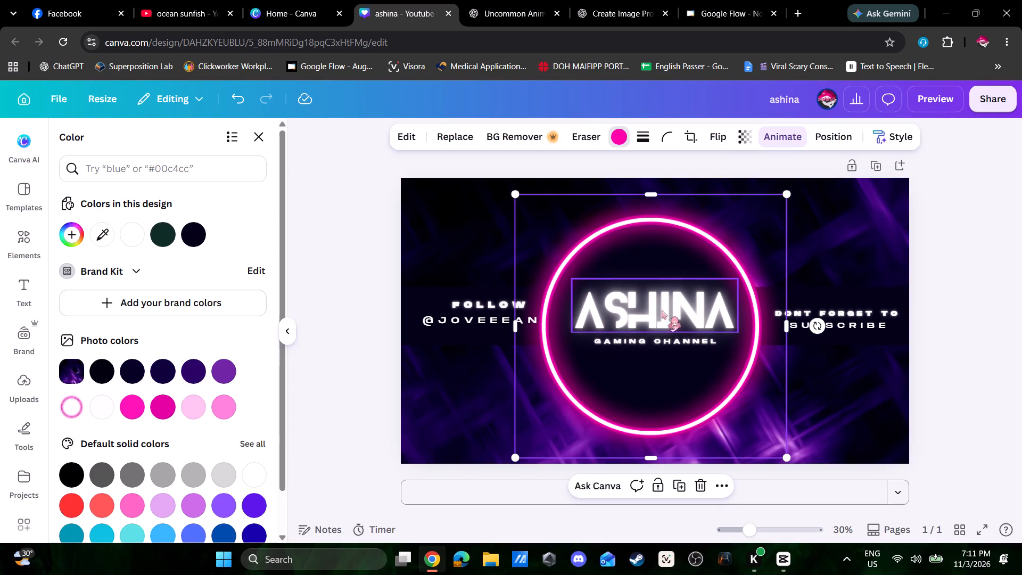
Nudge the pink ring slightly down around the centre circle and preview the animation again.
{"action": "left_click", "coordinate": [743, 245]}
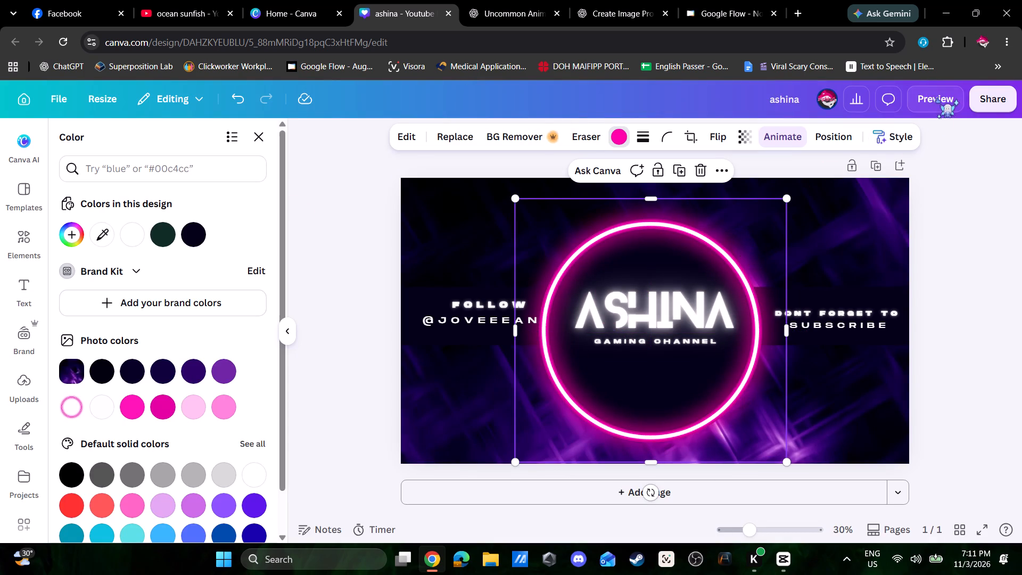
{"action": "left_click", "coordinate": [937, 97]}
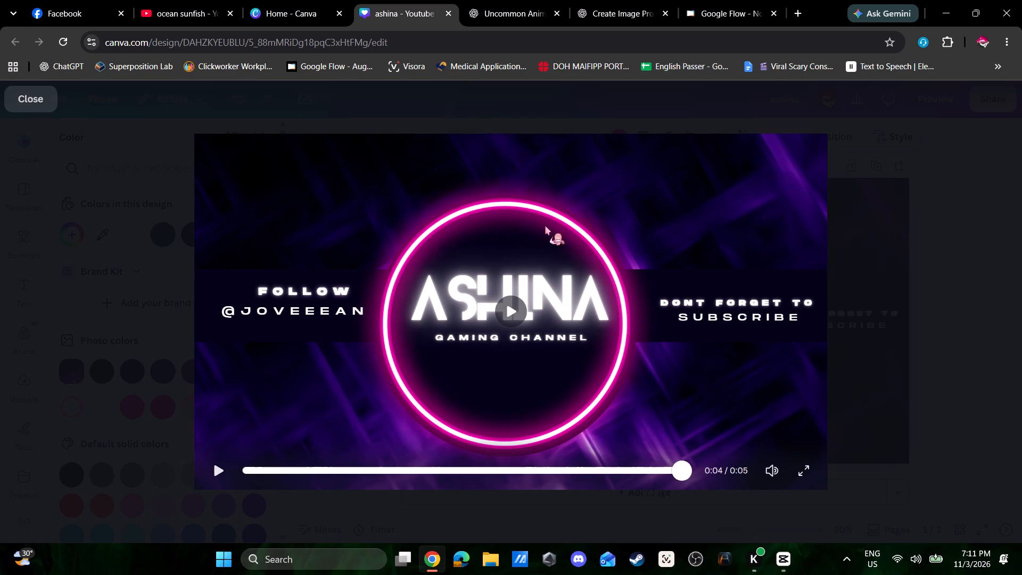
{"action": "left_click", "coordinate": [38, 97]}
Nudge the pink ring a little further down around the centre circle and check the banner in the preview.
{"action": "left_click", "coordinate": [722, 398]}
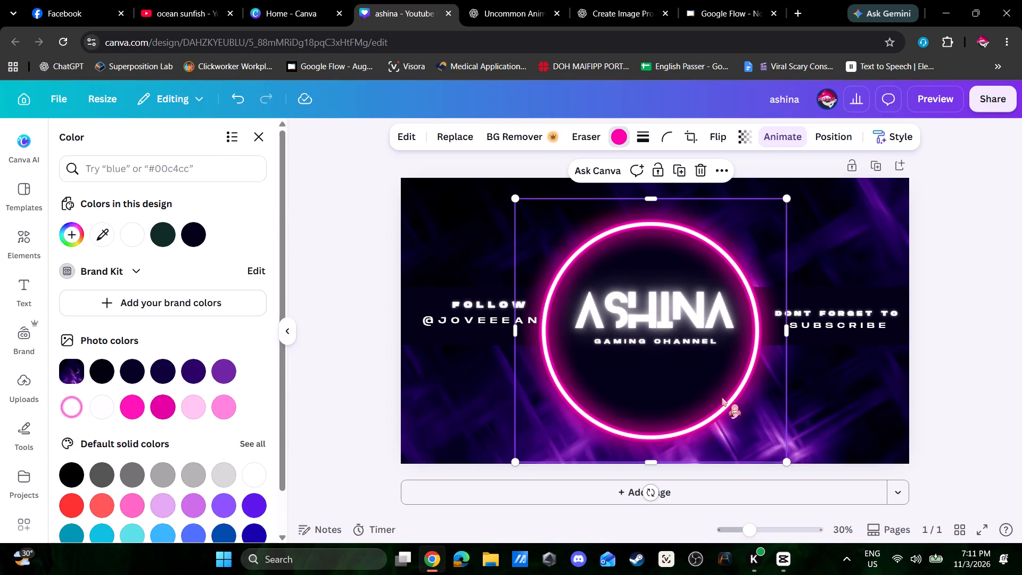
{"action": "left_click", "coordinate": [737, 368]}
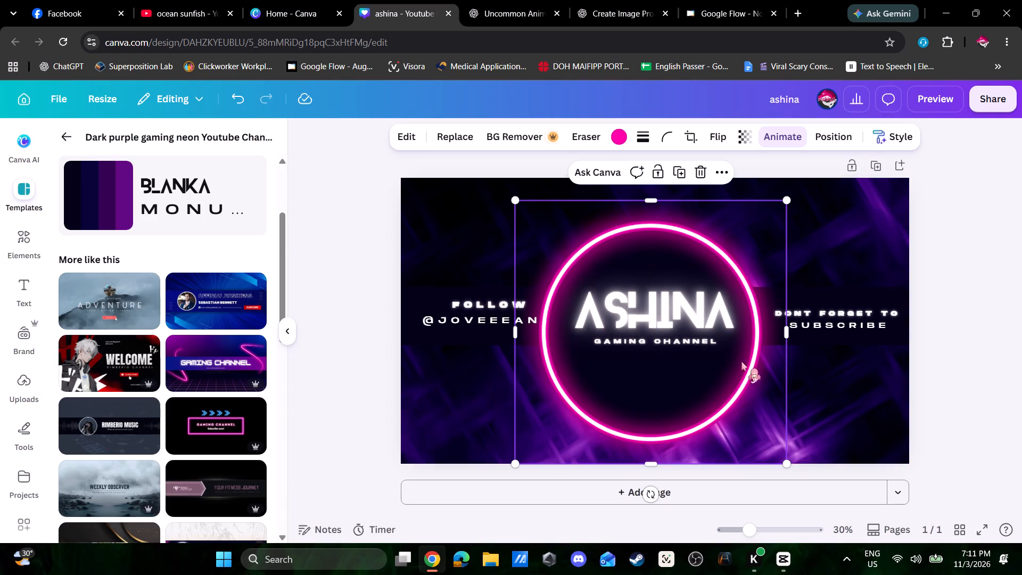
{"action": "left_click", "coordinate": [920, 100]}
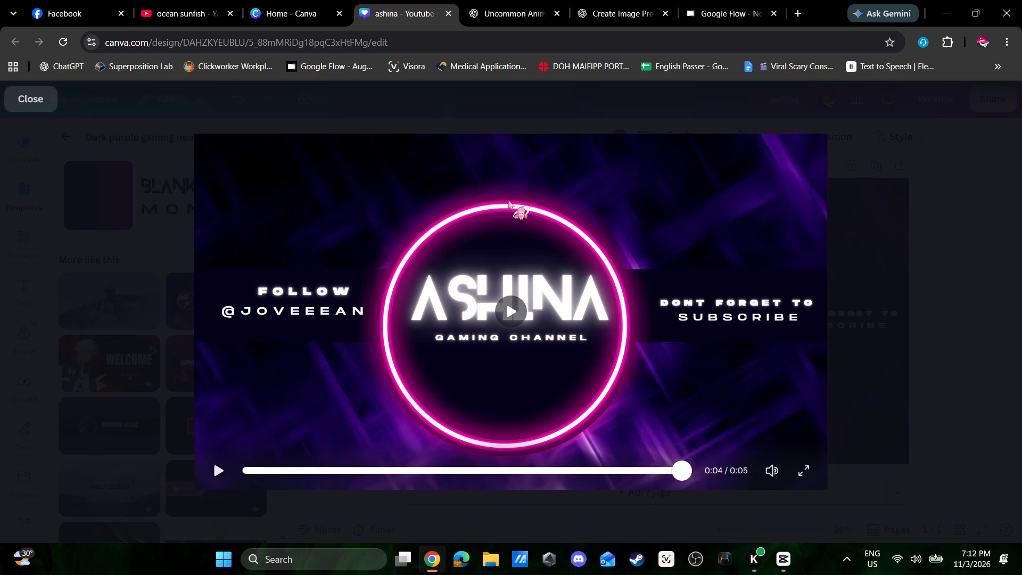
{"action": "left_click", "coordinate": [45, 98]}
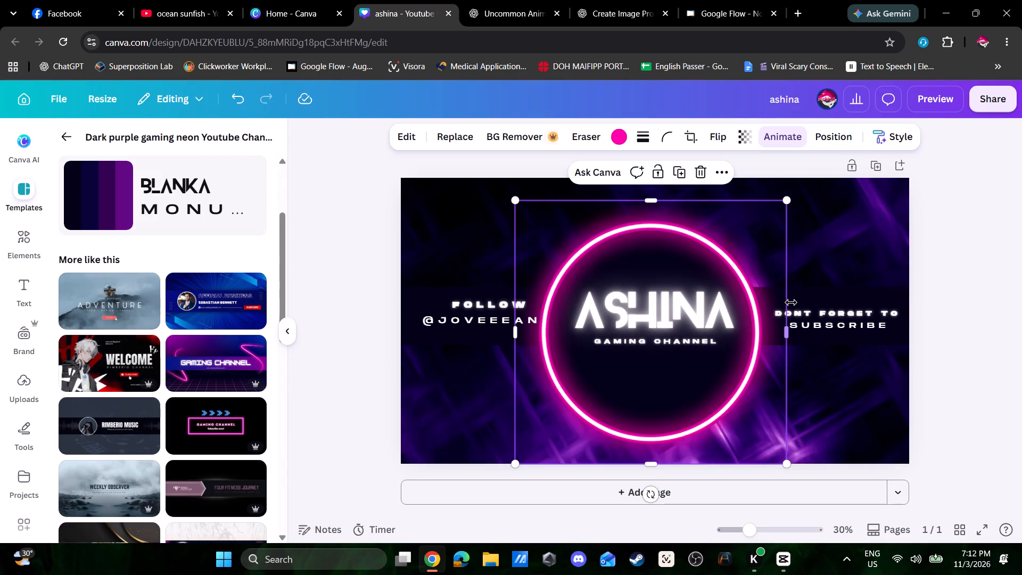
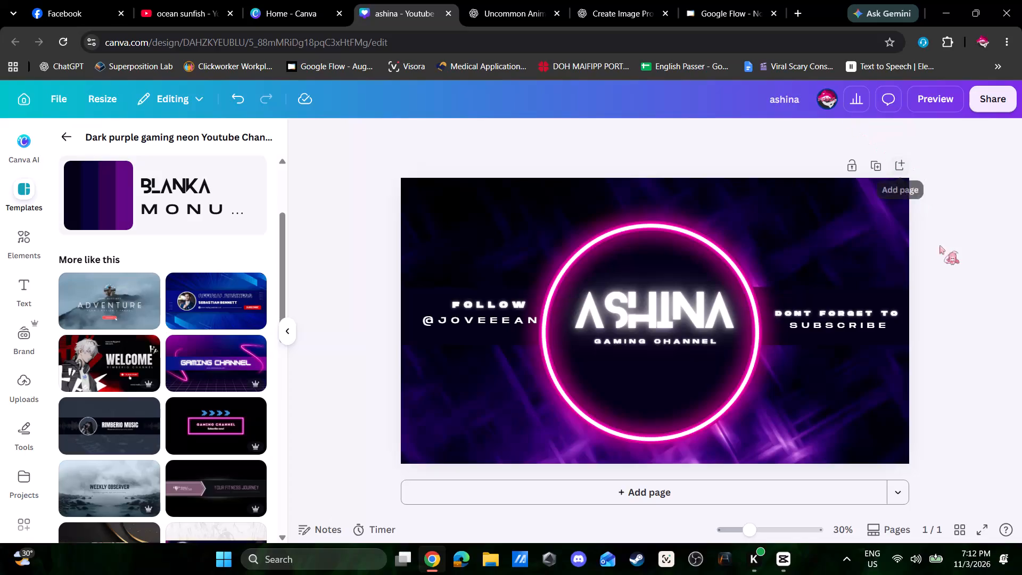
Preview the banner's animation and replay it to check the pink ring and title.
{"action": "left_click", "coordinate": [938, 95]}
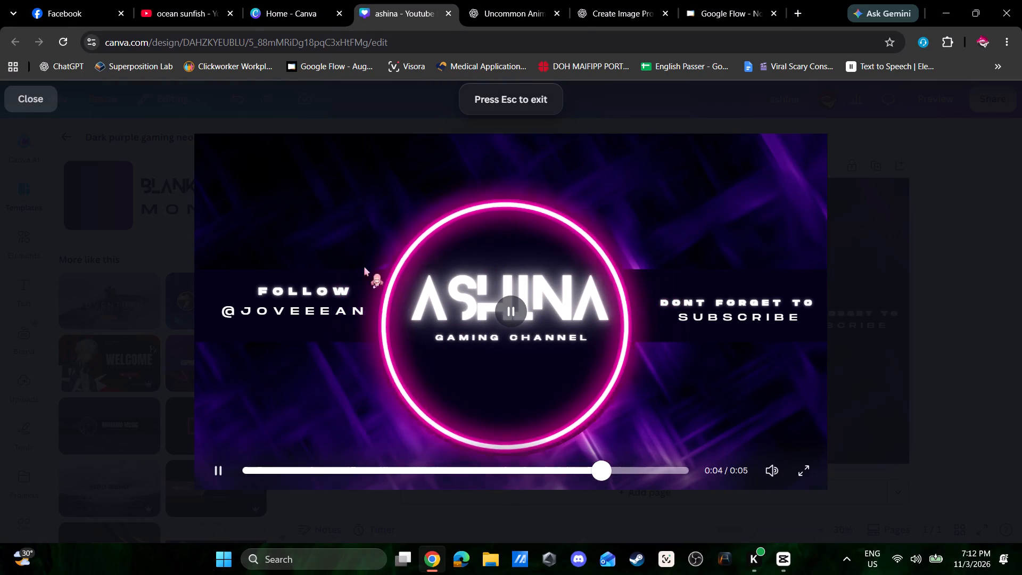
{"action": "left_click", "coordinate": [218, 476]}
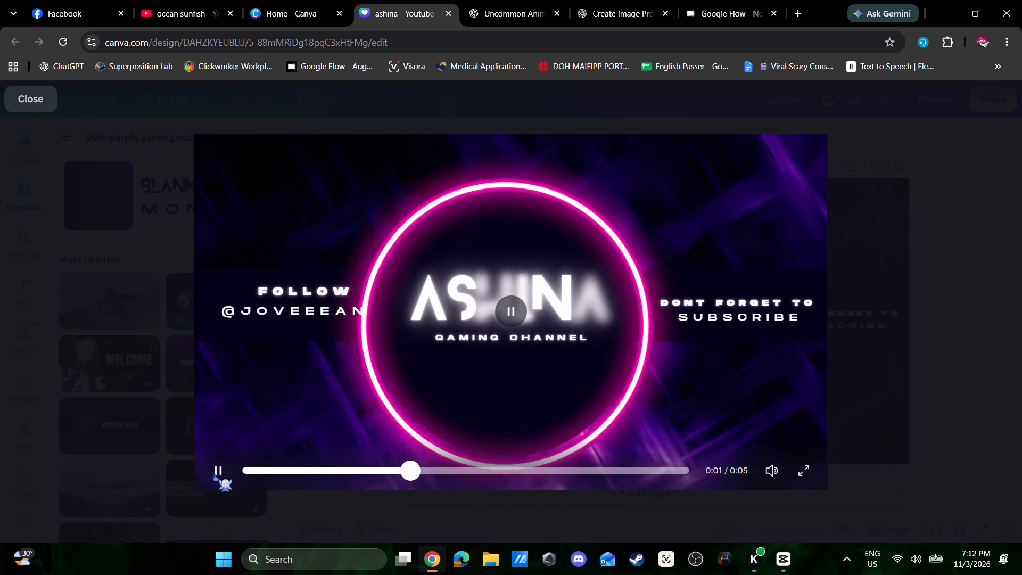
{"action": "left_click", "coordinate": [214, 471]}
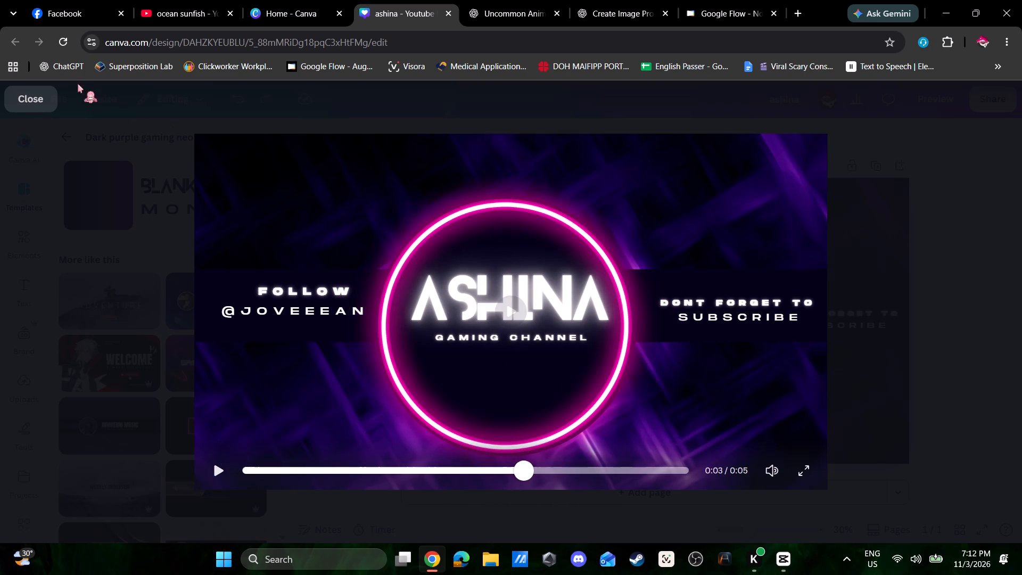
{"action": "left_click", "coordinate": [44, 97]}
Nudge the ASHINA title and the GAMING CHANNEL subtitle slightly down inside the ring, and preview the banner.
{"action": "left_click", "coordinate": [644, 318]}
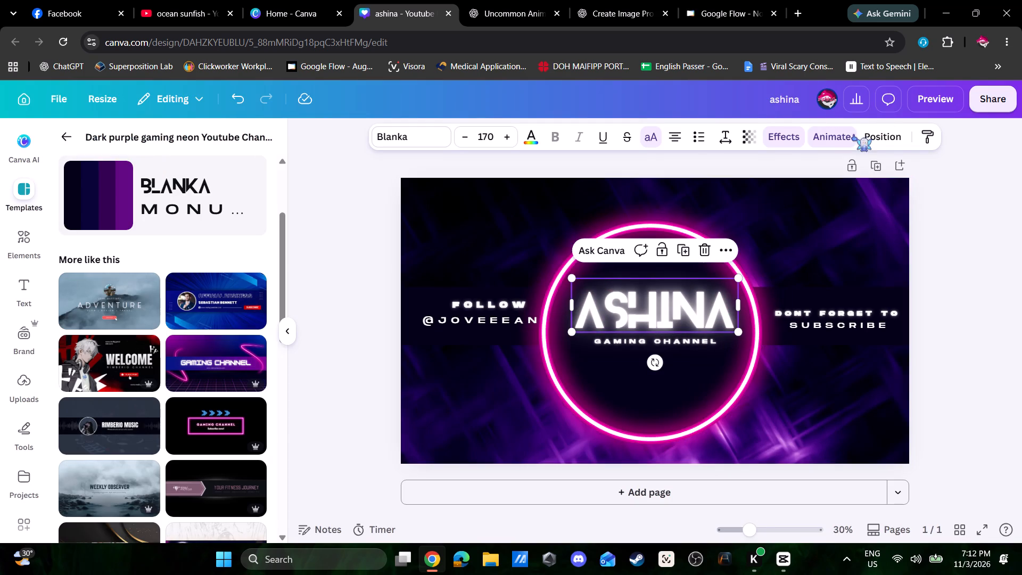
{"action": "left_click", "coordinate": [838, 134]}
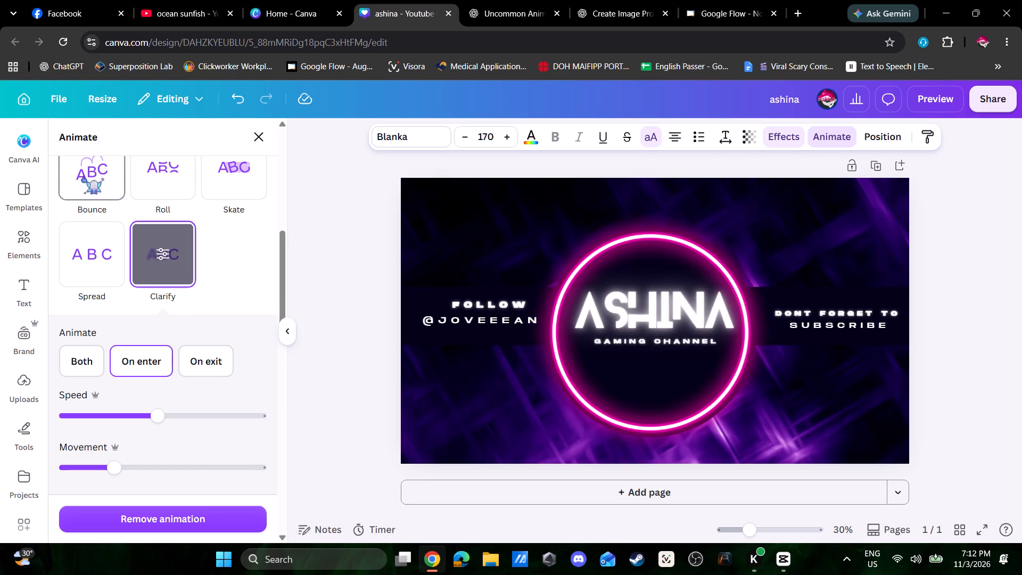
{"action": "left_click_drag", "start_coordinate": [620, 344], "coordinate": [620, 349]}
{"action": "left_click", "coordinate": [630, 324]}
{"action": "left_click_drag", "start_coordinate": [638, 298], "coordinate": [638, 303]}
{"action": "left_click", "coordinate": [1000, 316]}
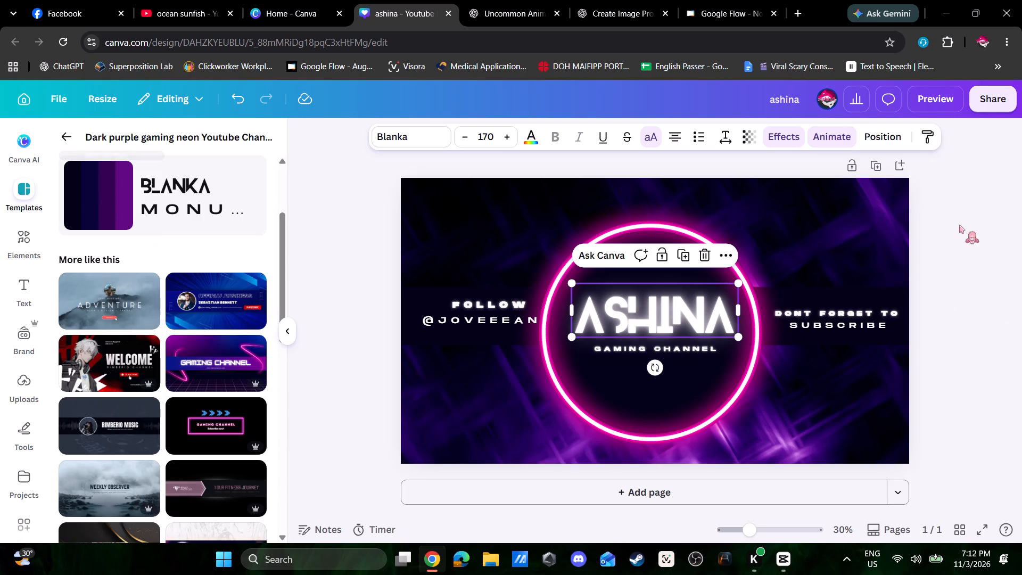
{"action": "left_click", "coordinate": [932, 101]}
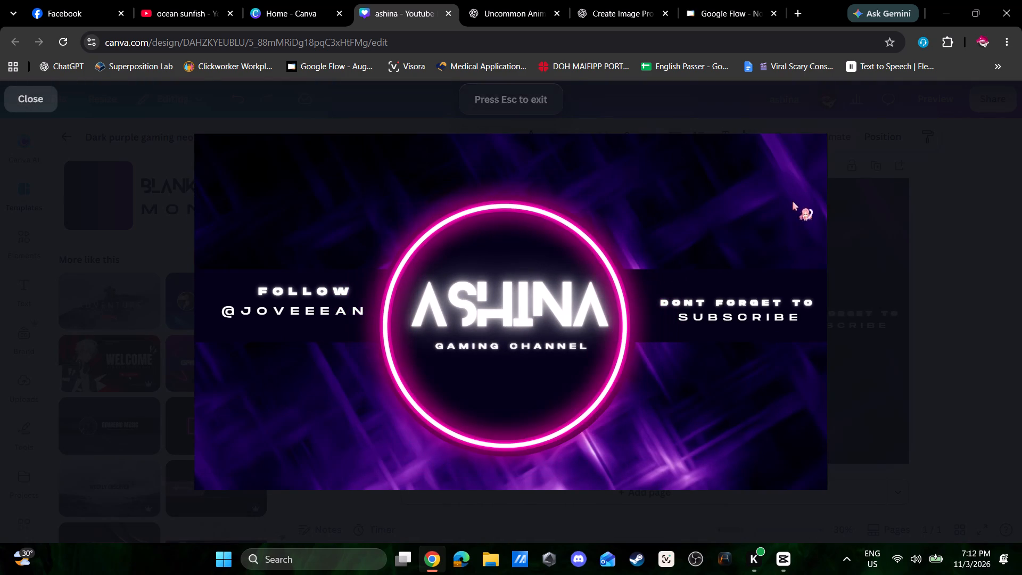
{"action": "left_click", "coordinate": [43, 92]}
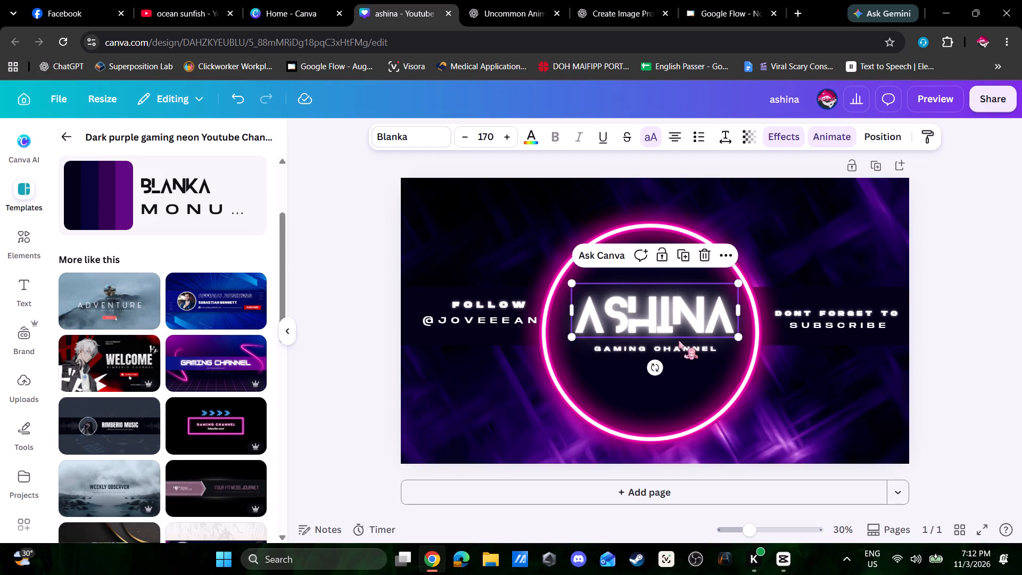
Nudge the ASHINA title a little further down, closer to the GAMING CHANNEL subtitle, and preview the animation.
{"action": "left_click", "coordinate": [673, 321]}
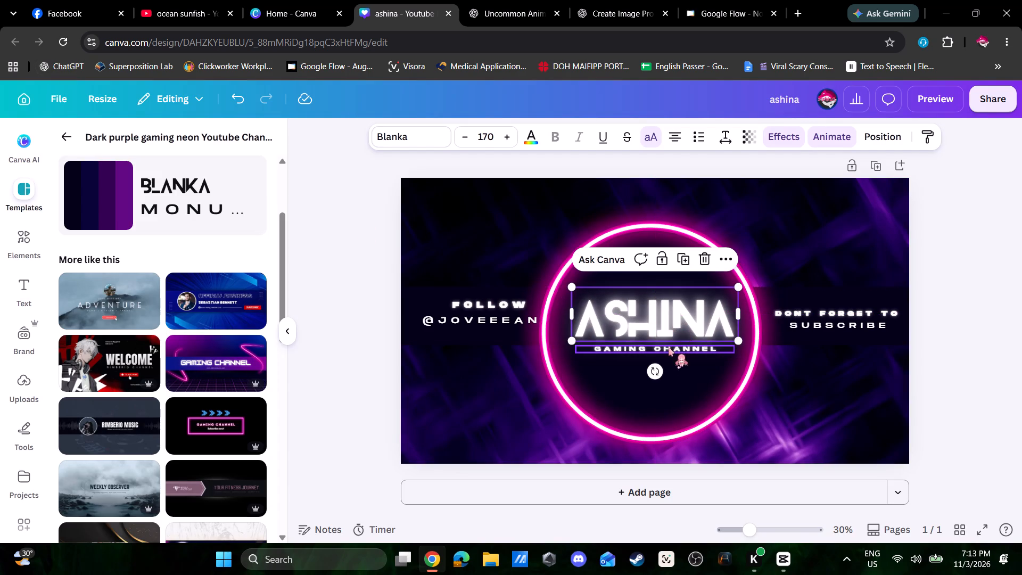
{"action": "left_click", "coordinate": [669, 348]}
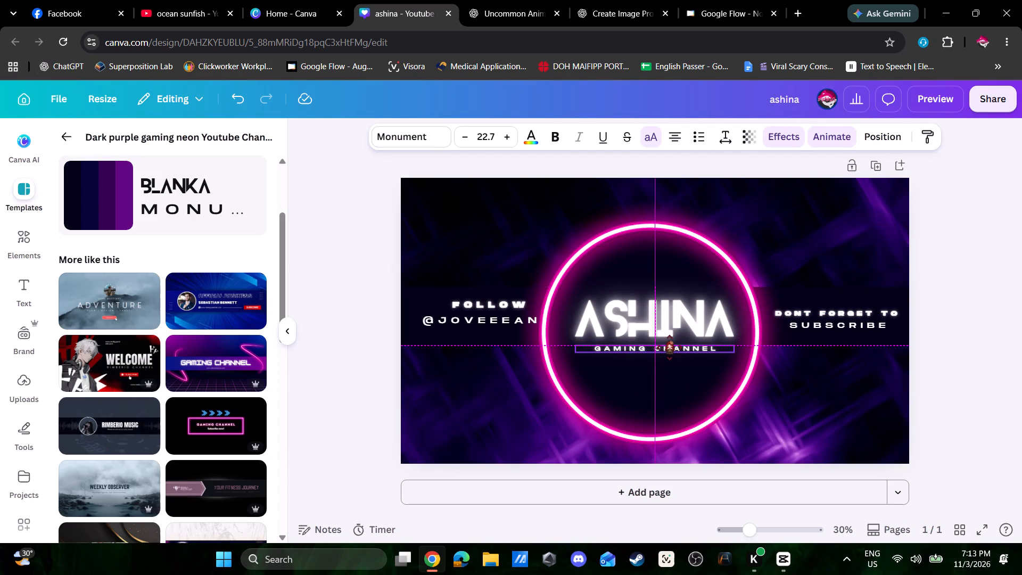
{"action": "left_click", "coordinate": [918, 99]}
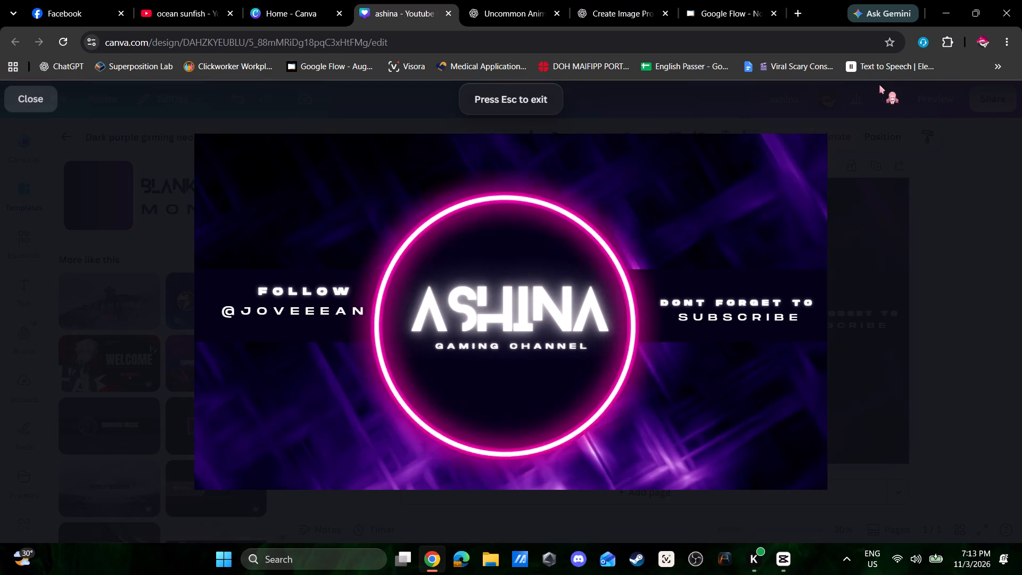
{"action": "left_click", "coordinate": [43, 102]}
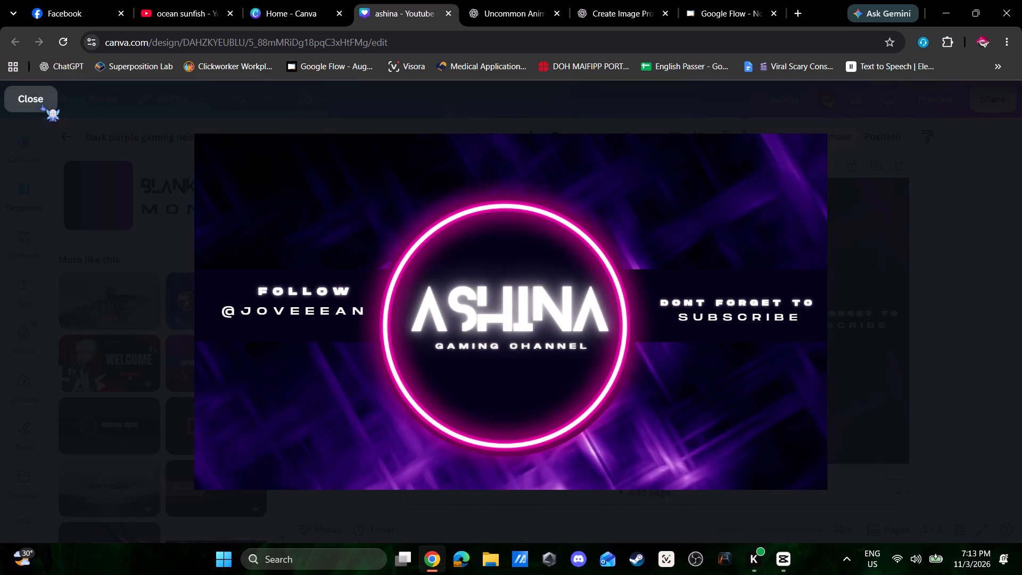
Change the neon ring's colour from pink to white.
{"action": "left_click", "coordinate": [737, 243]}
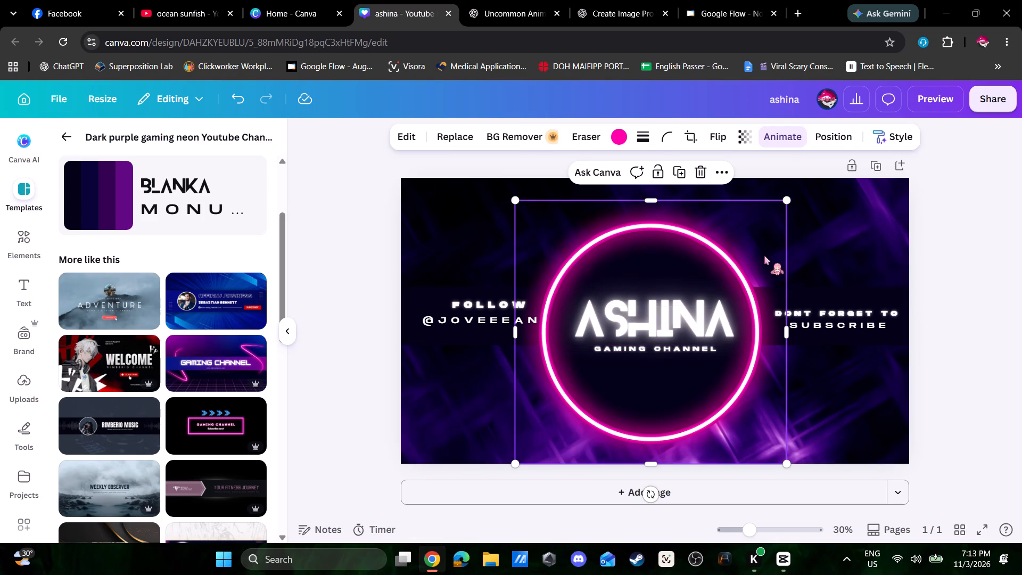
{"action": "left_click", "coordinate": [619, 138]}
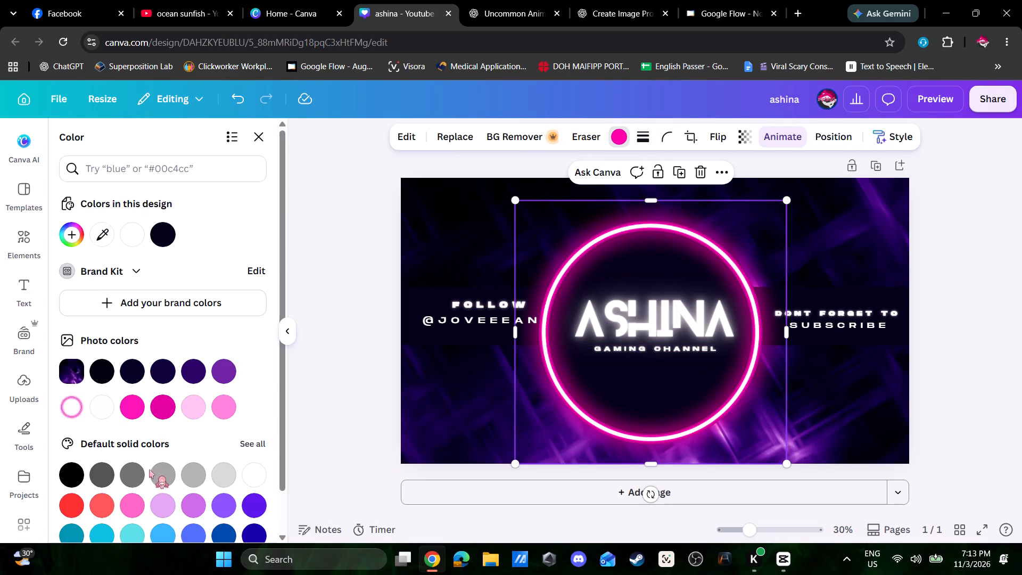
{"action": "left_click", "coordinate": [257, 478]}
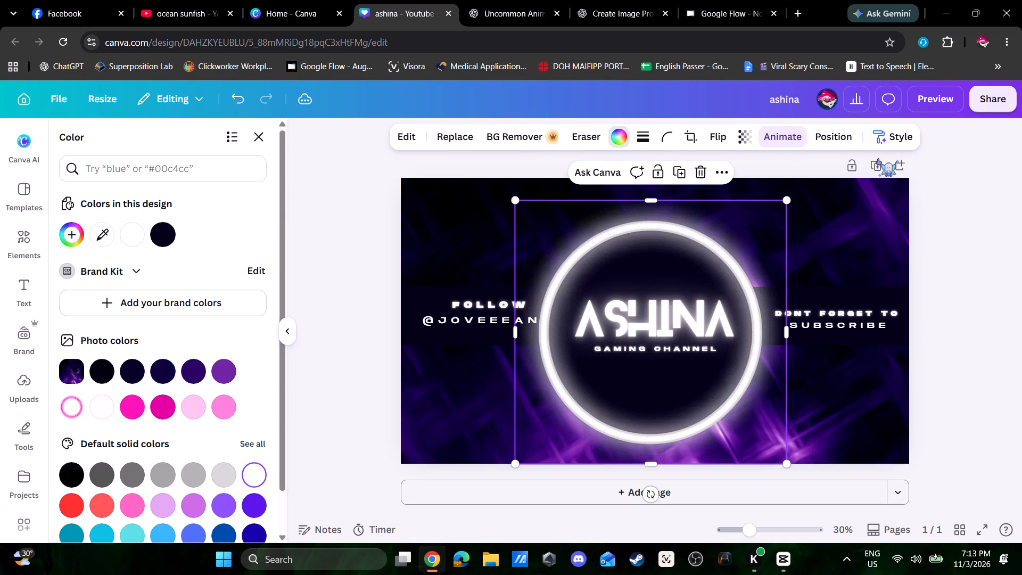
Preview the banner's animation to check the look of the white ring.
{"action": "left_click", "coordinate": [924, 95]}
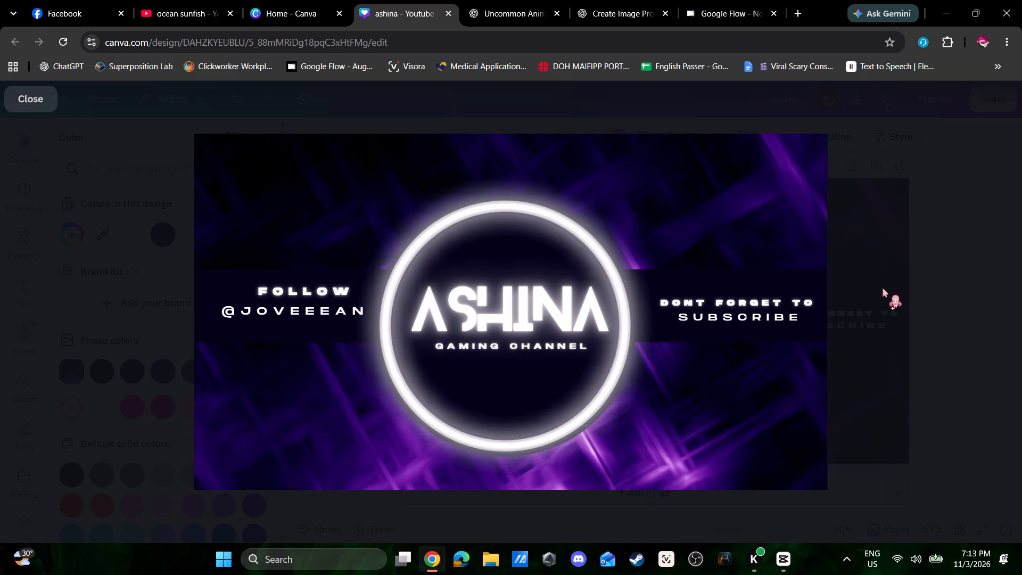
{"action": "left_click", "coordinate": [944, 284]}
{"action": "left_click", "coordinate": [948, 88]}
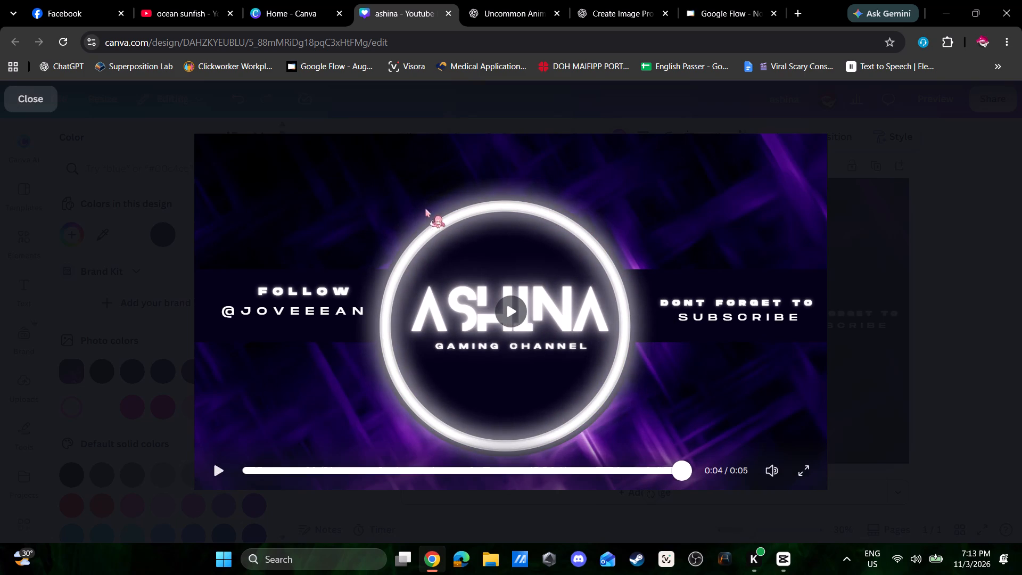
{"action": "left_click", "coordinate": [446, 221]}
{"action": "left_click", "coordinate": [39, 100]}
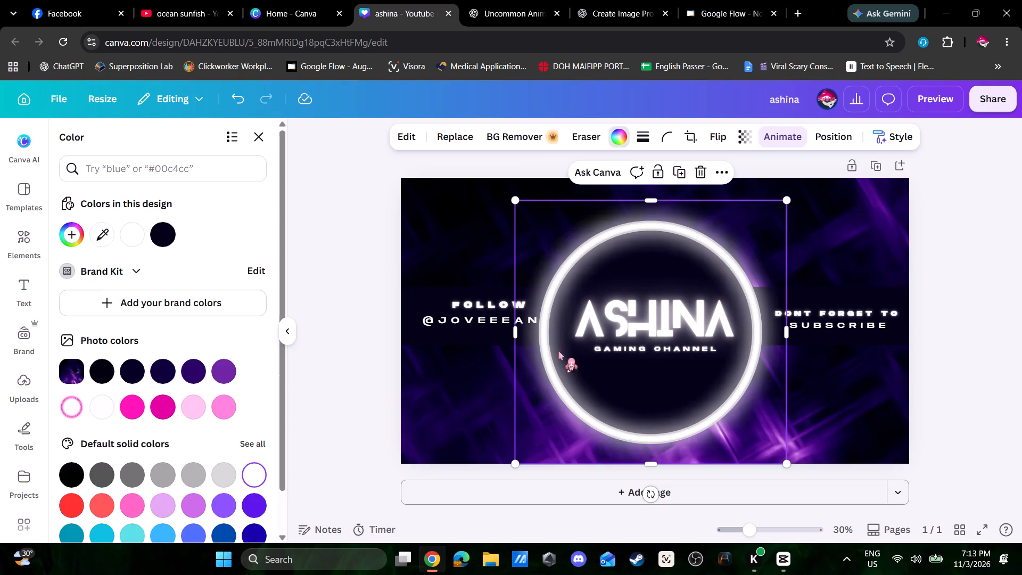
Set the channel handle under FOLLOW in the Blanka font and narrow its text box to fit.
{"action": "double_click", "coordinate": [491, 321]}
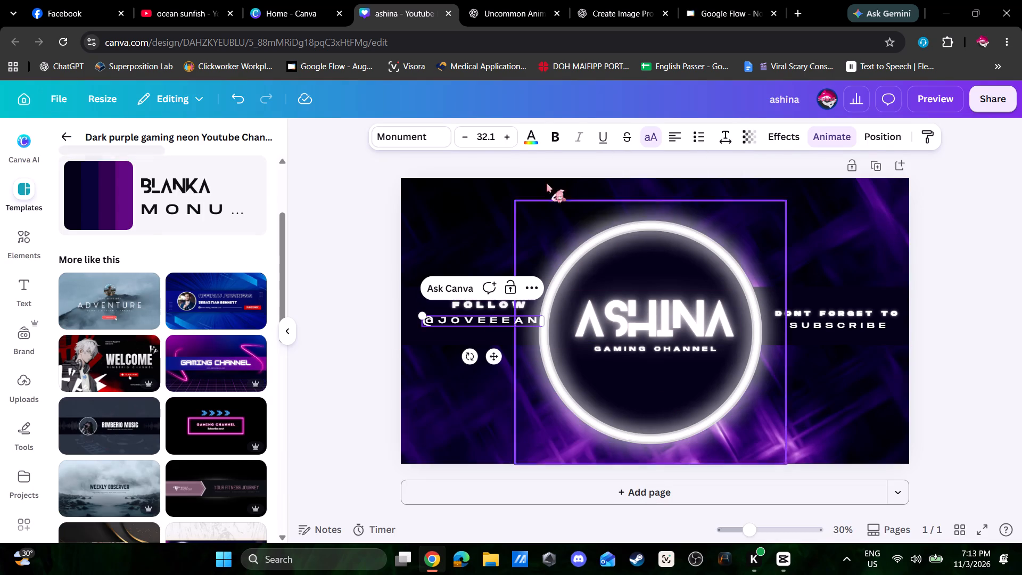
{"action": "left_click", "coordinate": [431, 138]}
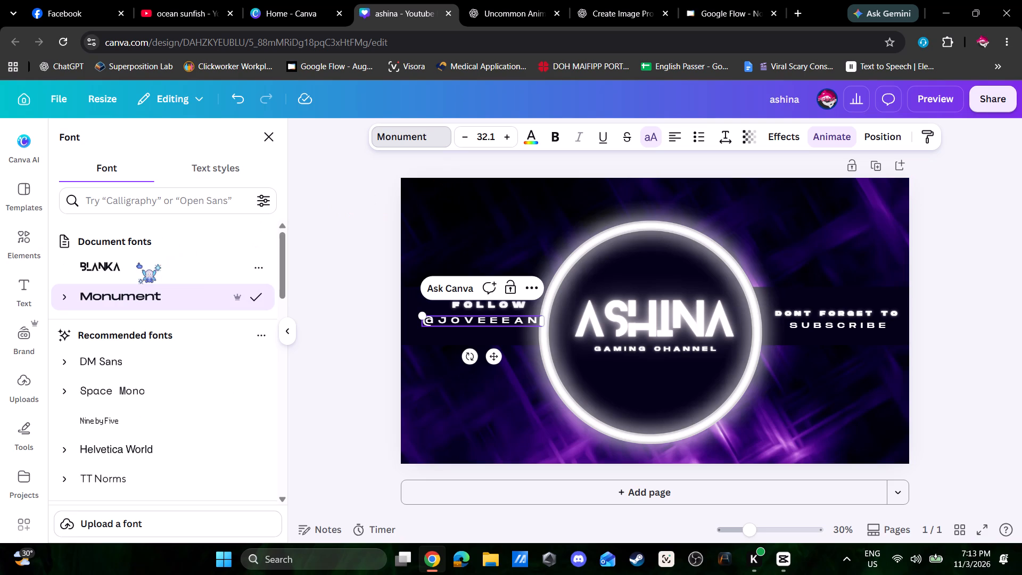
{"action": "left_click", "coordinate": [136, 264]}
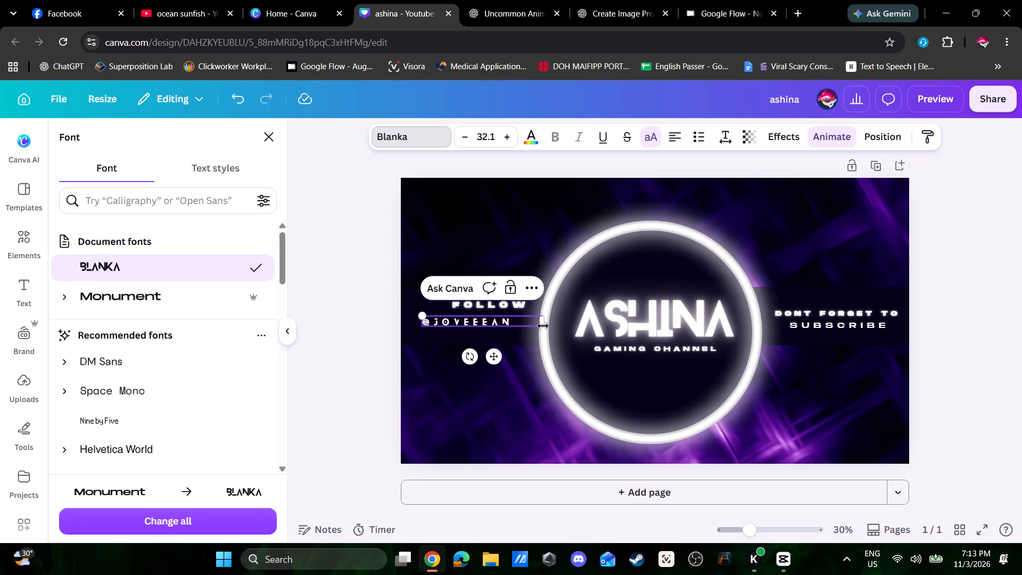
{"action": "left_click_drag", "start_coordinate": [543, 324], "coordinate": [520, 324]}
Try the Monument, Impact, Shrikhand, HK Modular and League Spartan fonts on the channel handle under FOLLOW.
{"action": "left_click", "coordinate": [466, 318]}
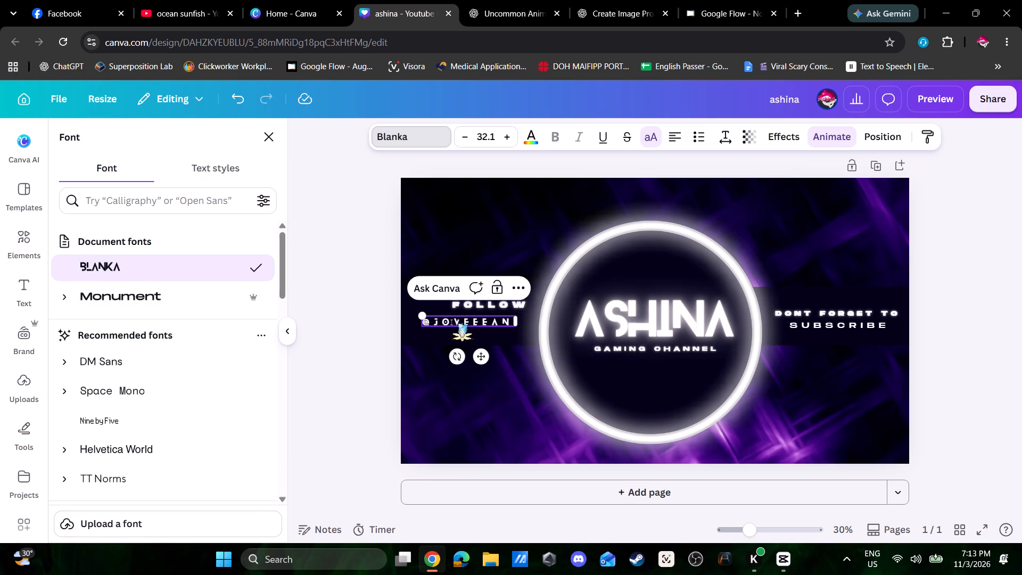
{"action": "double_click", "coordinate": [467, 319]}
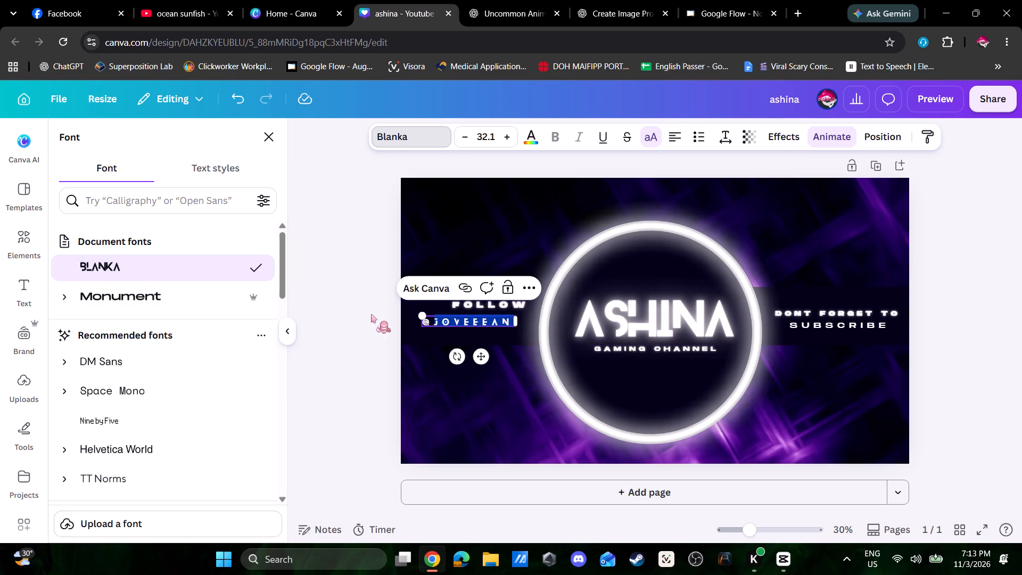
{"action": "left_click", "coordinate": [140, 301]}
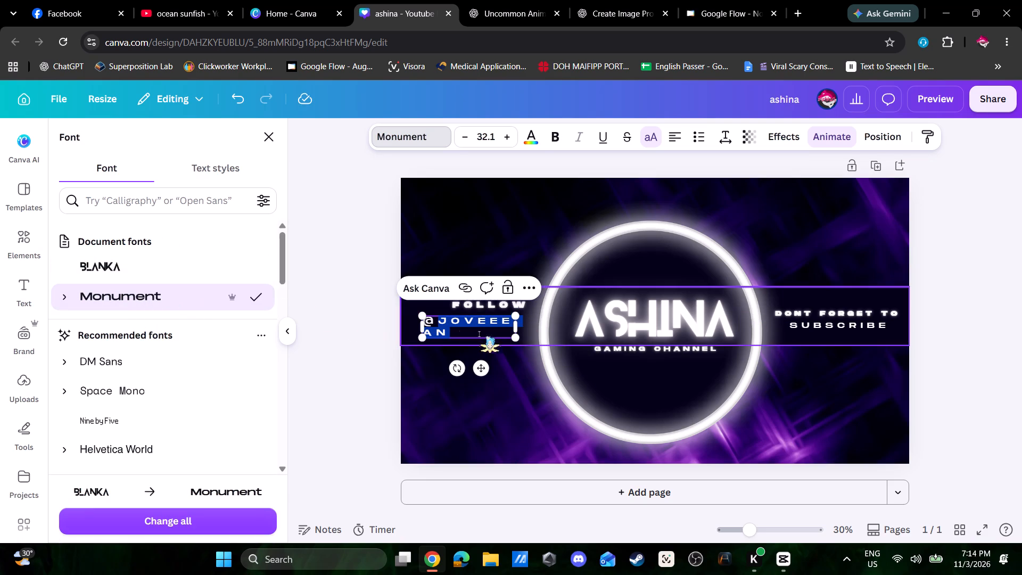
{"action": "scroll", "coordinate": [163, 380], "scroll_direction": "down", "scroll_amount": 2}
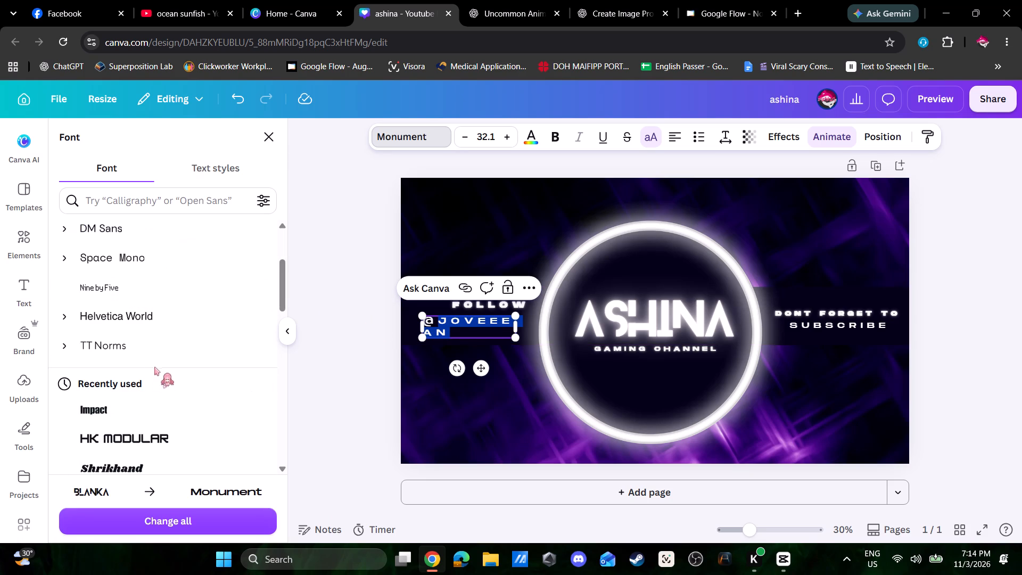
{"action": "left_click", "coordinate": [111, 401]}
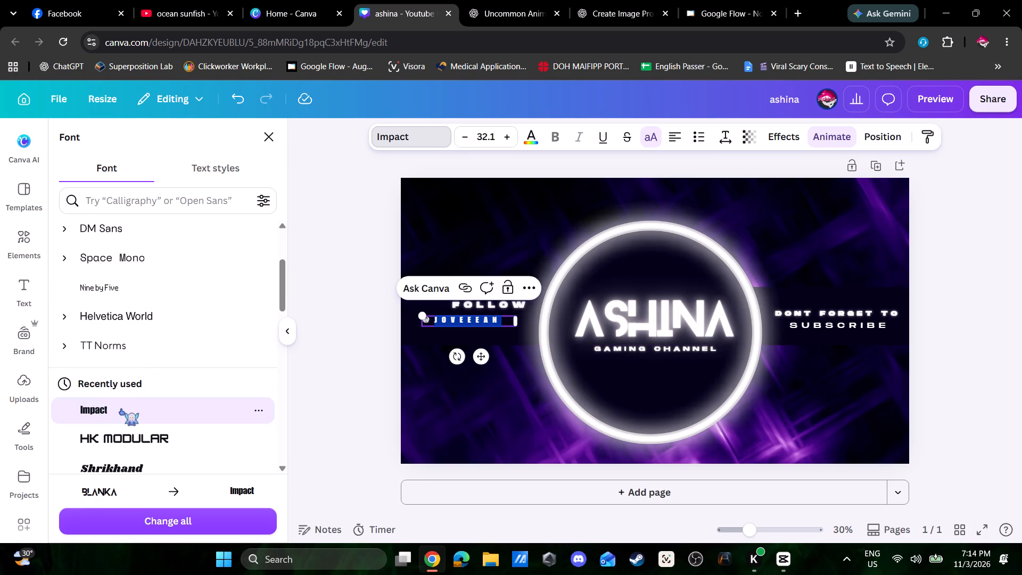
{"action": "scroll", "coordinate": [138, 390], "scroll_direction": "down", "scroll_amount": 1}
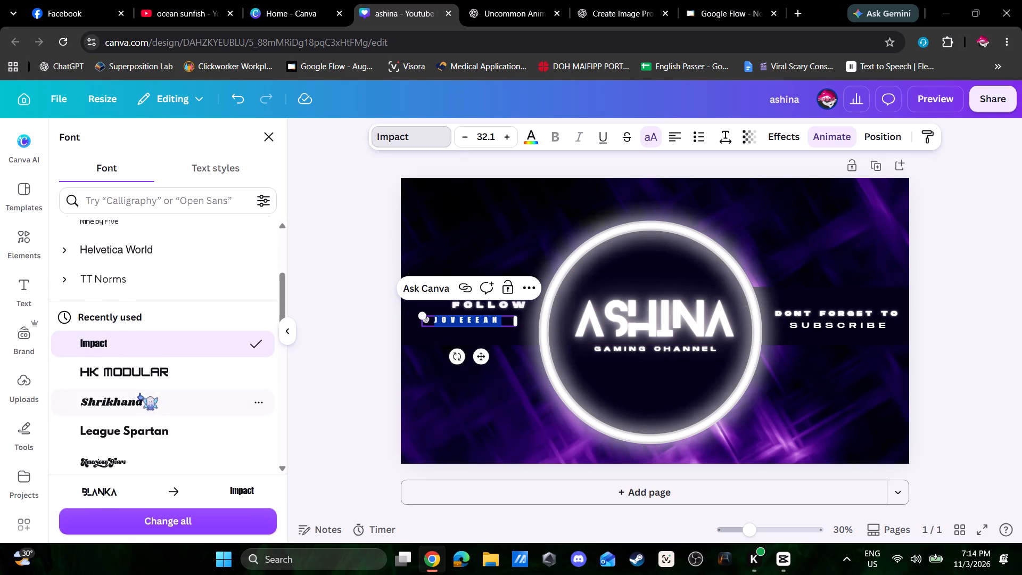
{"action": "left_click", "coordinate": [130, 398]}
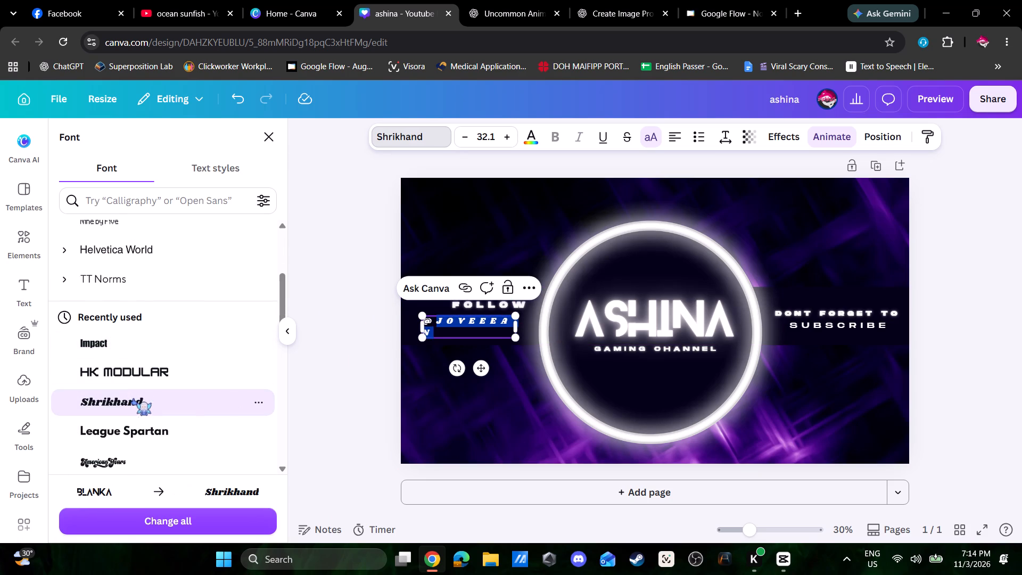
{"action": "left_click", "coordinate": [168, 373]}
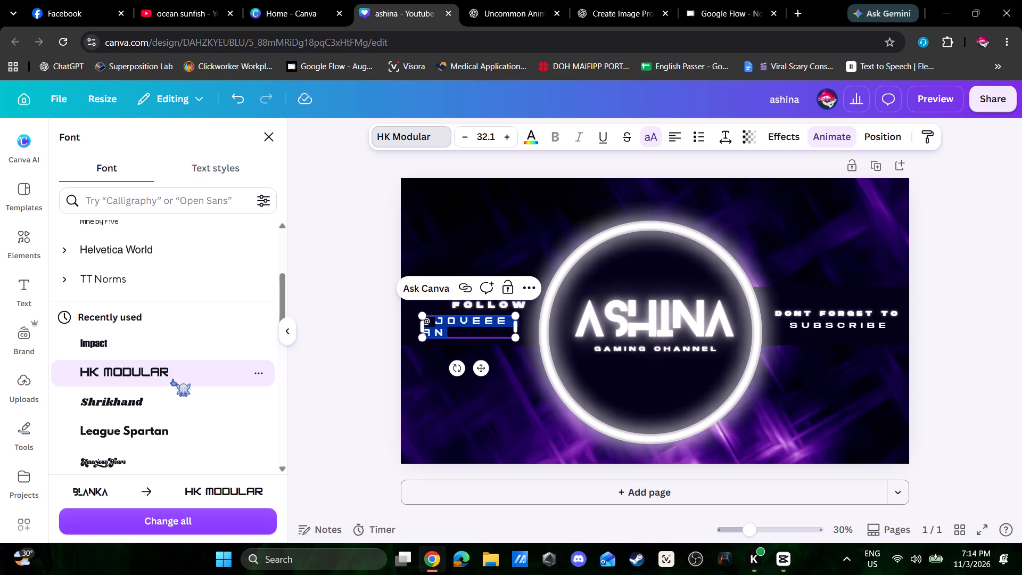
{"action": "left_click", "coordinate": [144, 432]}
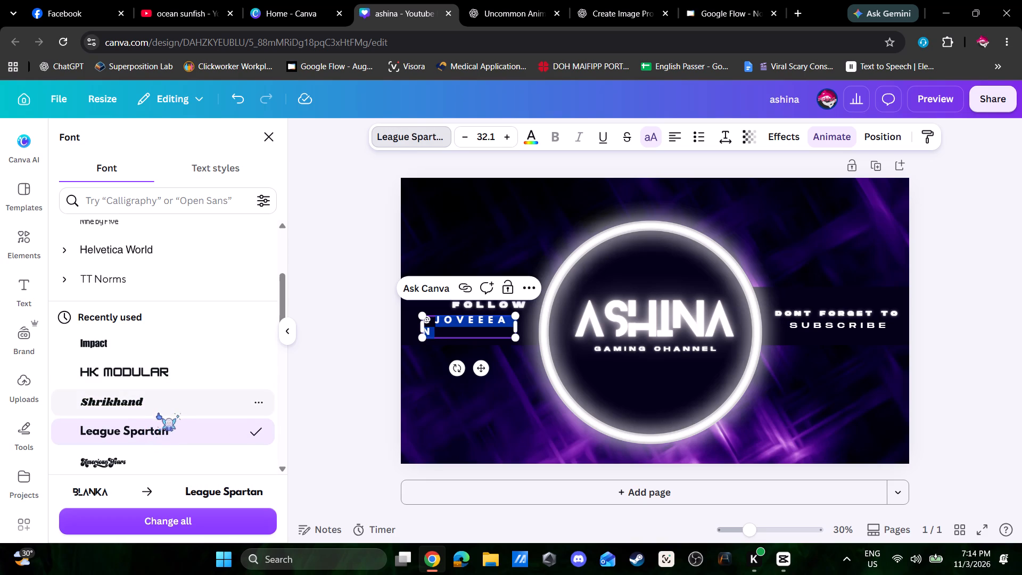
Apply the Anton font to the channel handle under FOLLOW.
{"action": "scroll", "coordinate": [156, 416], "scroll_direction": "down", "scroll_amount": 3}
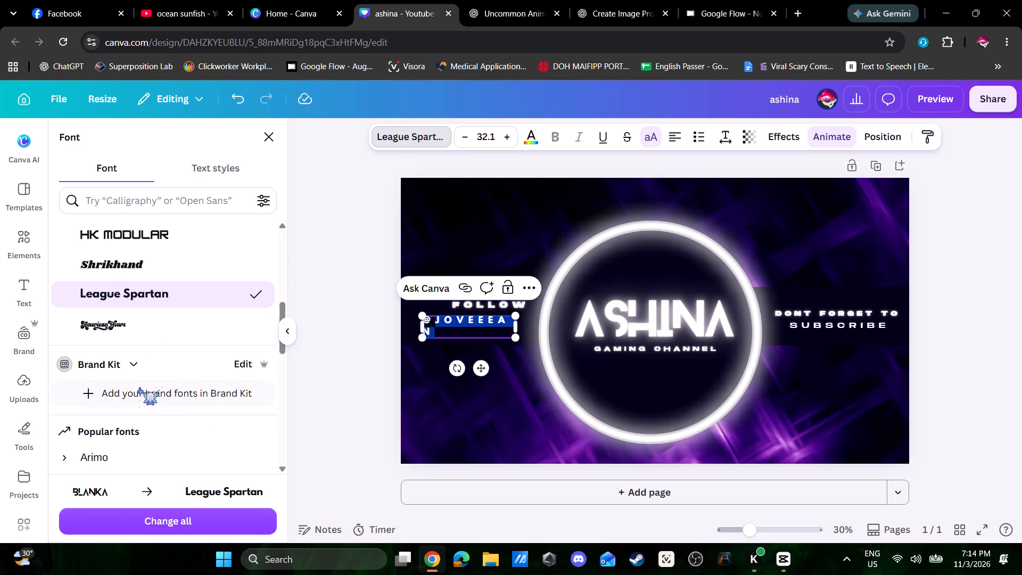
{"action": "scroll", "coordinate": [143, 397], "scroll_direction": "down", "scroll_amount": 3}
{"action": "left_click", "coordinate": [145, 396]}
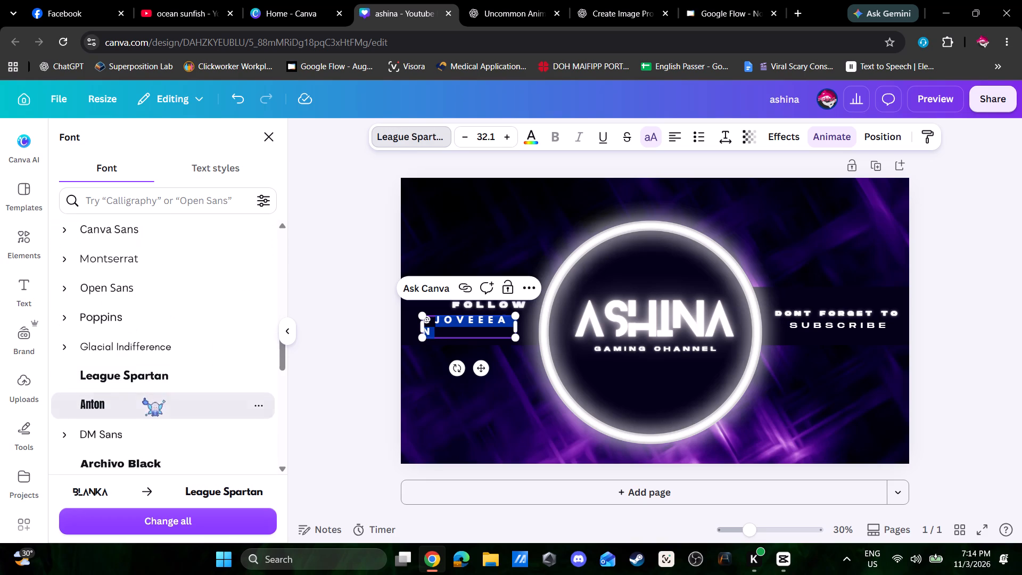
{"action": "left_click", "coordinate": [489, 322]}
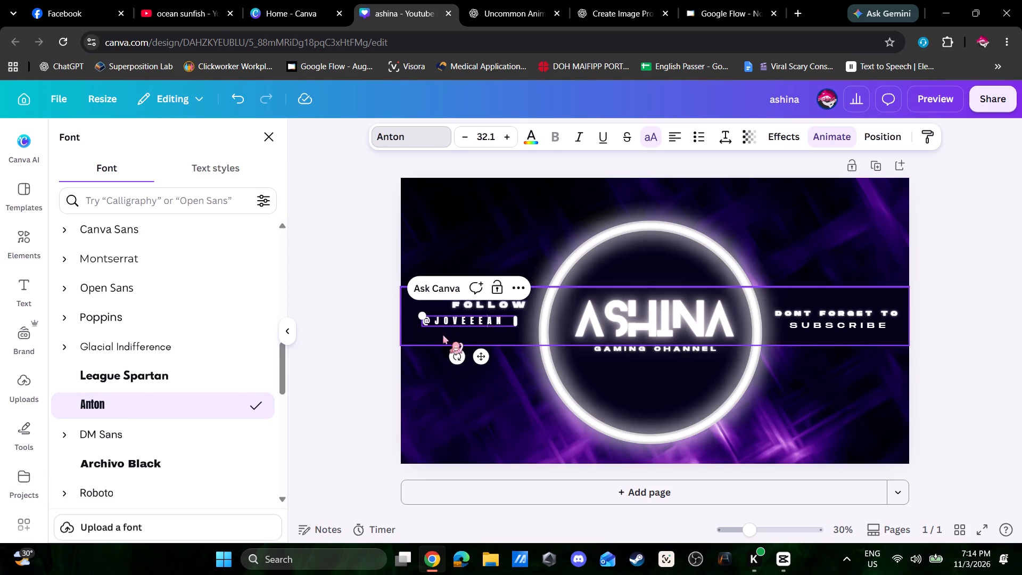
Move the channel handle right so that it sits directly beneath the word FOLLOW.
{"action": "left_click", "coordinate": [436, 335]}
{"action": "left_click_drag", "start_coordinate": [467, 321], "coordinate": [487, 321]}
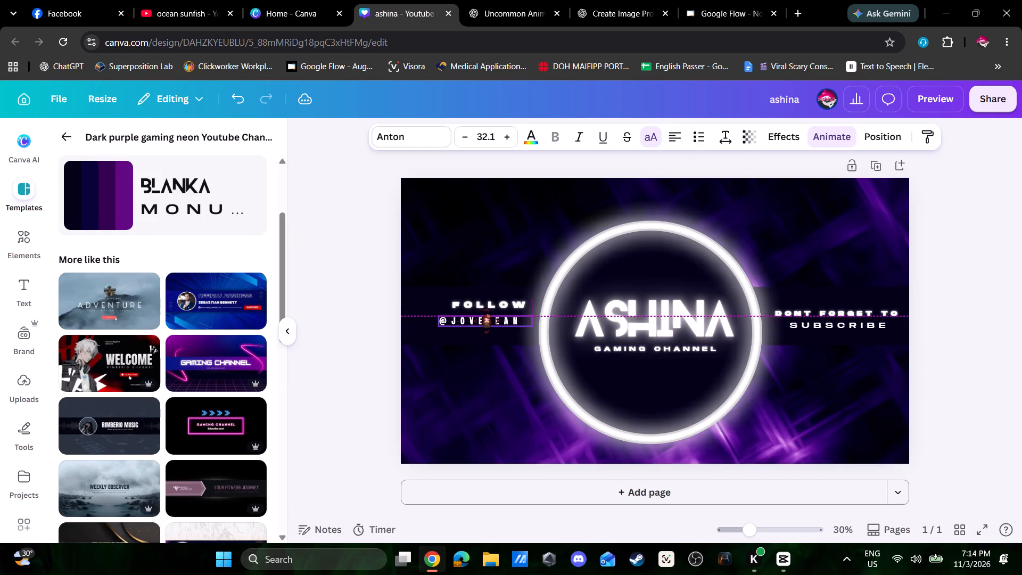
{"action": "left_click_drag", "start_coordinate": [487, 321], "coordinate": [490, 320]}
{"action": "left_click", "coordinate": [950, 265]}
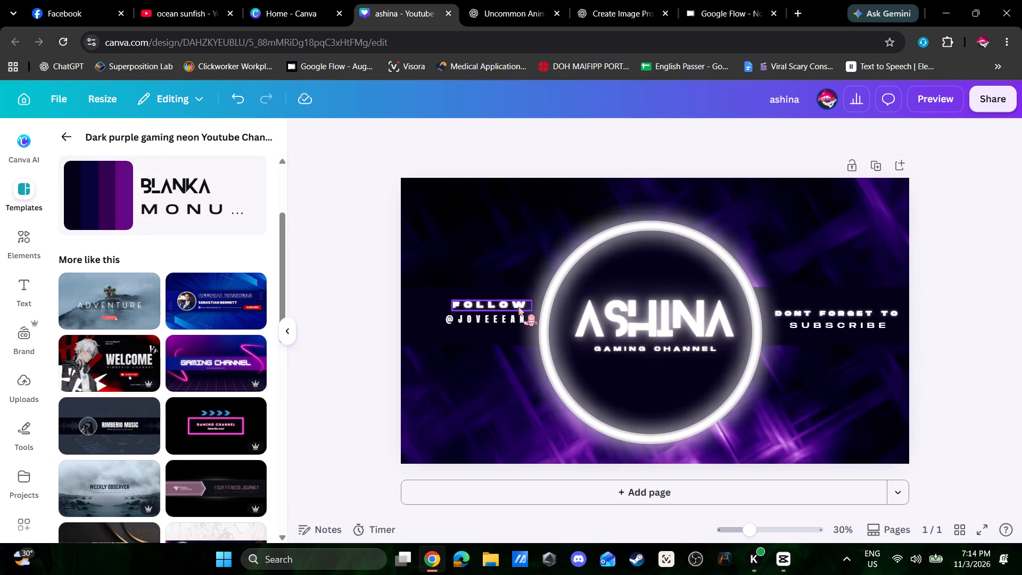
Shift the FOLLOW text and the channel handle slightly down within the dark band, keeping them closely stacked.
{"action": "left_click", "coordinate": [501, 307]}
{"action": "left_click_drag", "start_coordinate": [498, 318], "coordinate": [498, 320]}
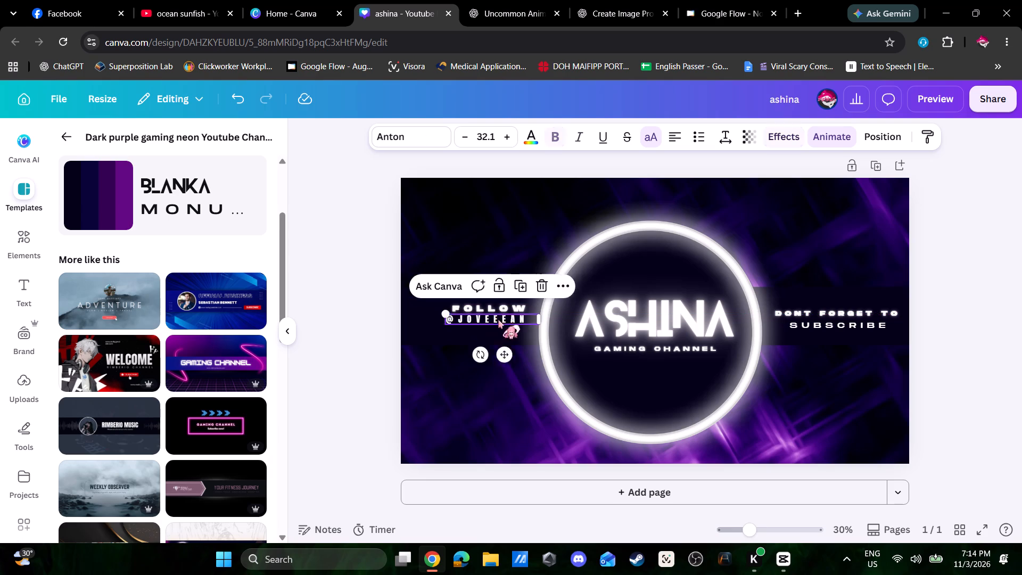
{"action": "left_click_drag", "start_coordinate": [498, 320], "coordinate": [497, 325]}
{"action": "left_click", "coordinate": [501, 308]}
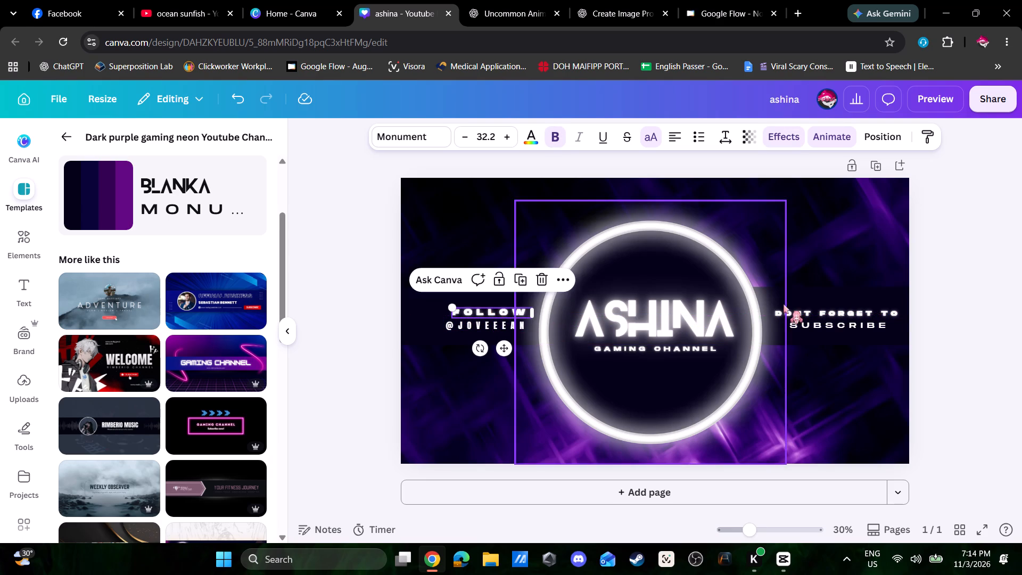
{"action": "left_click", "coordinate": [986, 233]}
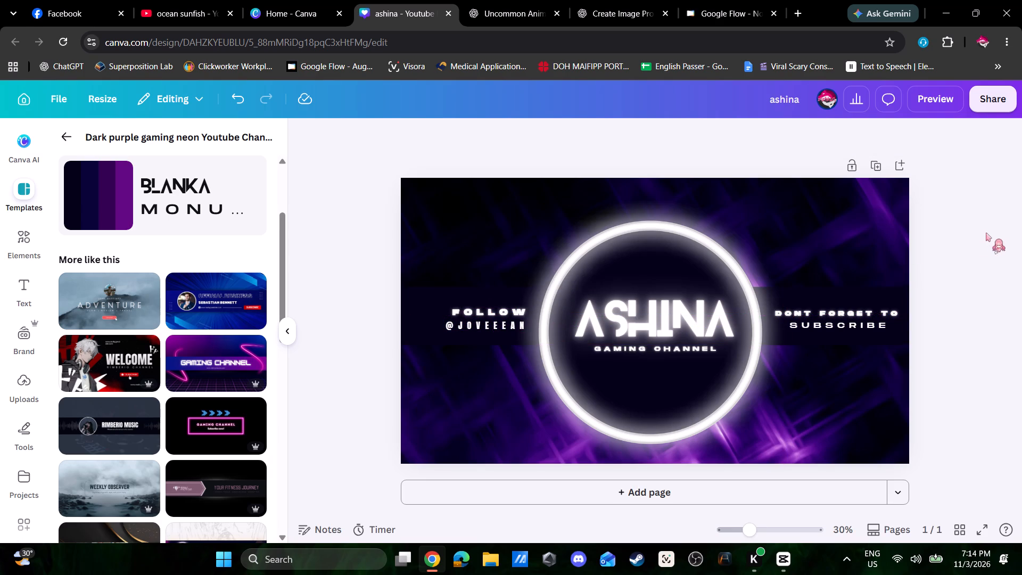